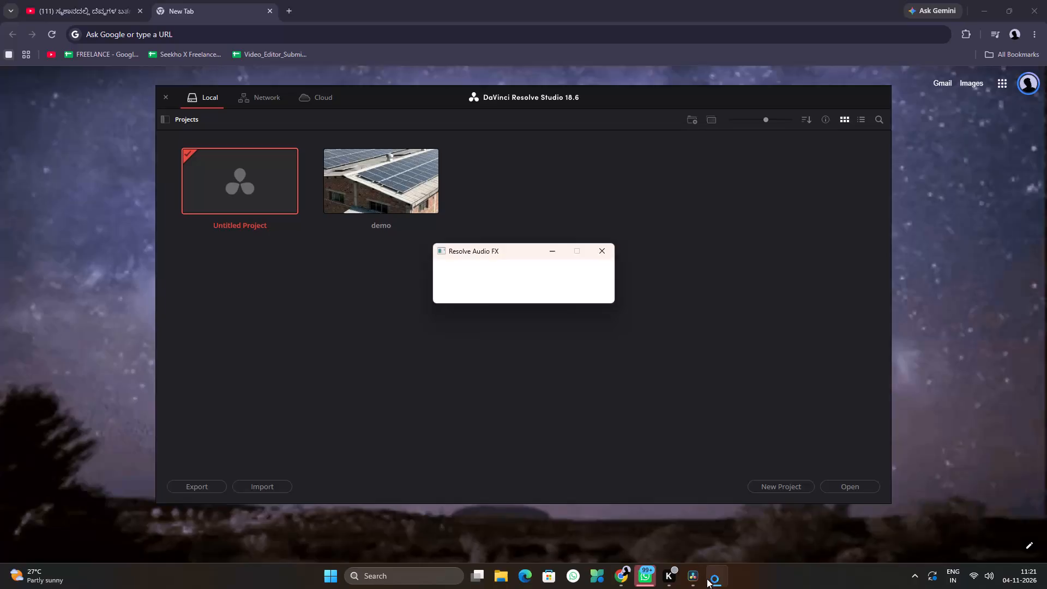
Open the existing project named demo from the local project library.
click(392, 190)
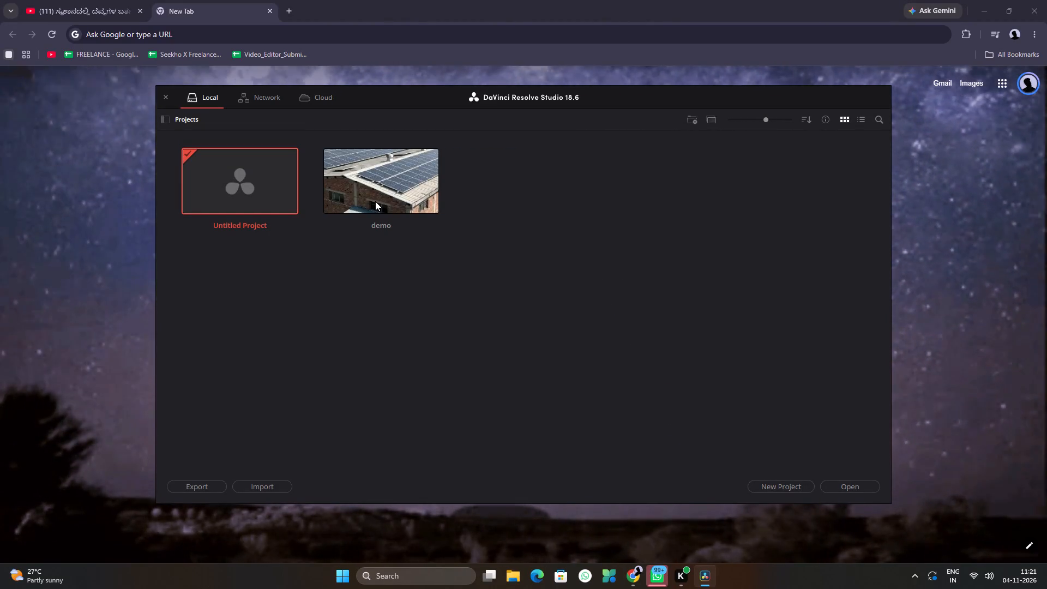
double_click(375, 201)
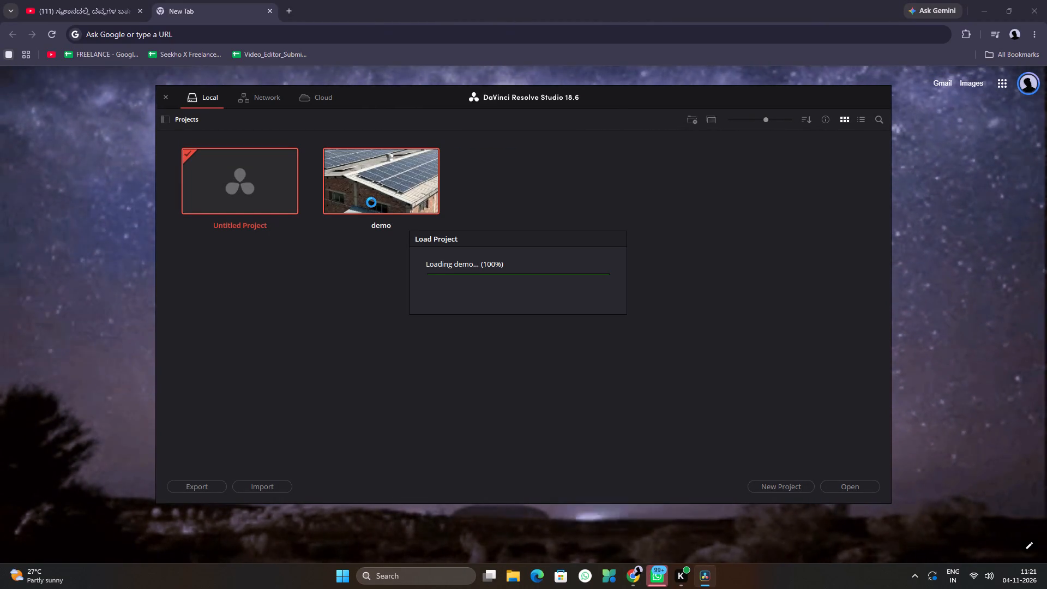
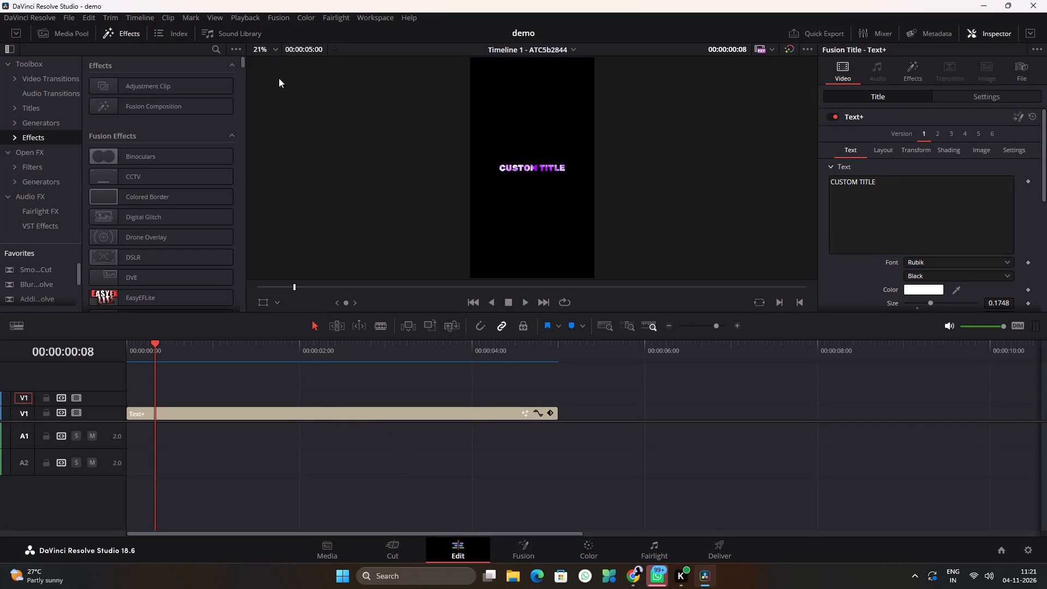
Clear the demo project's render cache in the Cache Manager and close it.
click(235, 18)
click(262, 85)
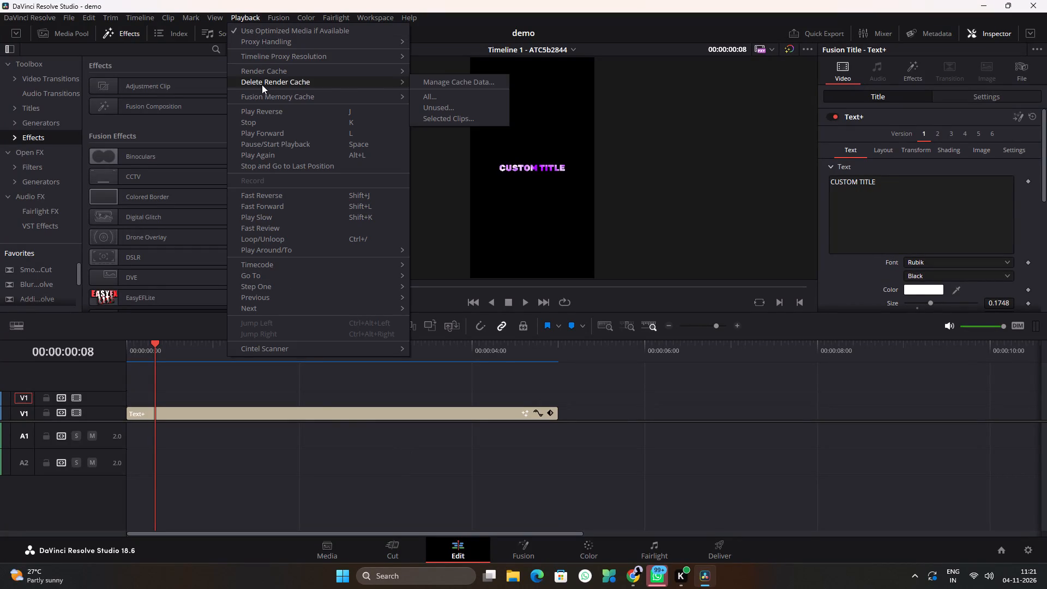
click(444, 81)
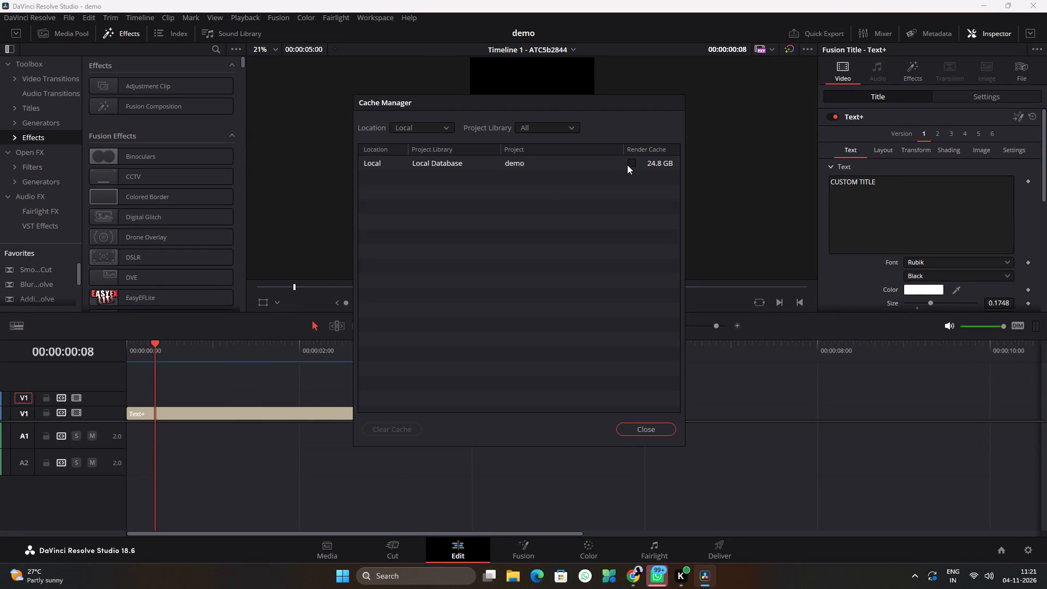
click(630, 163)
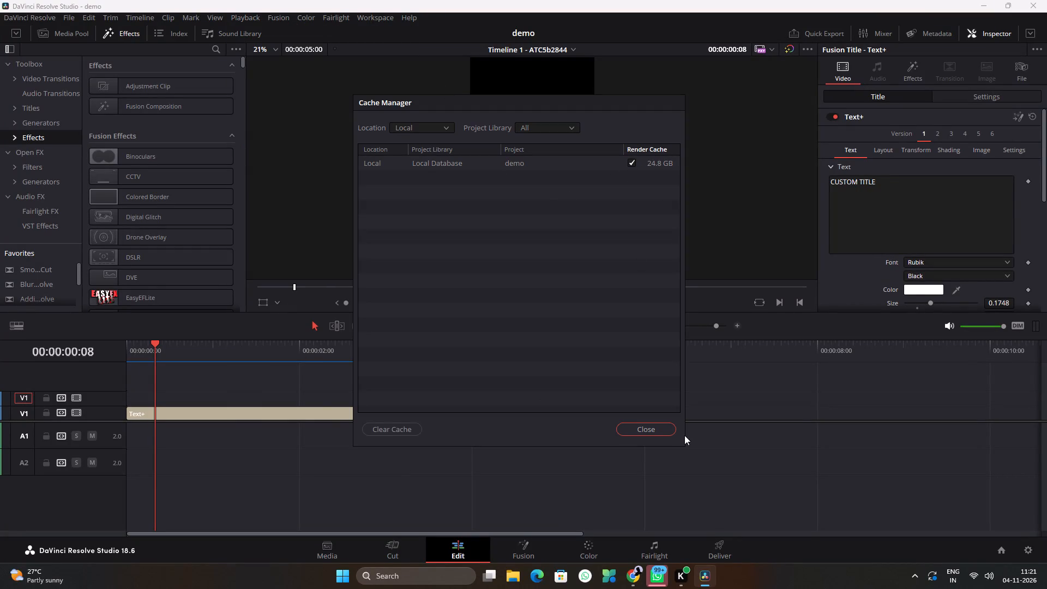
click(387, 431)
click(641, 427)
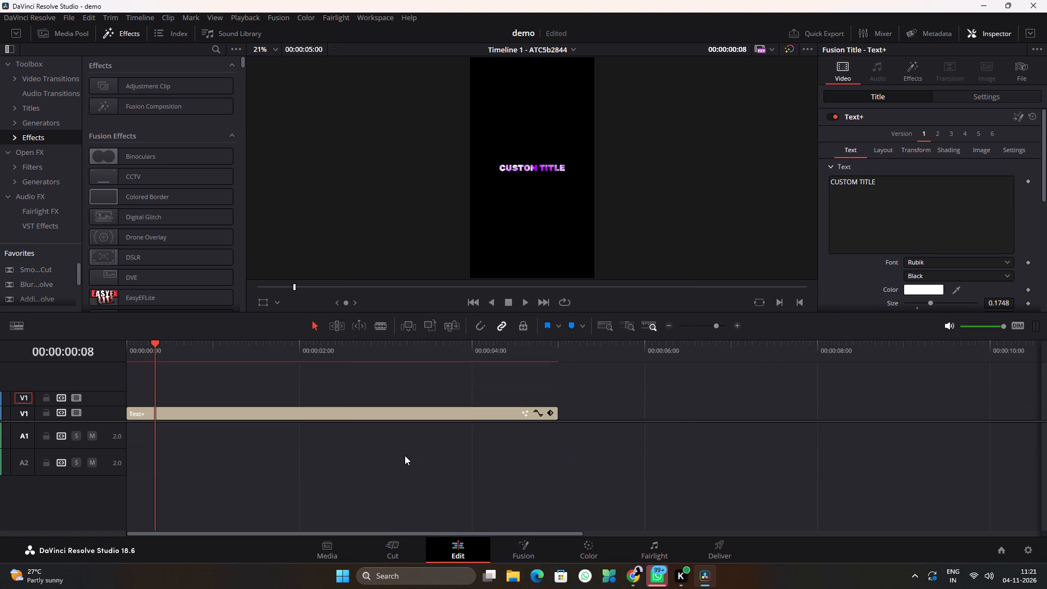
Preview the opening of the Text+ title clip and return the playhead to 00:00:00:00.
click(405, 455)
drag(187, 346, 145, 346)
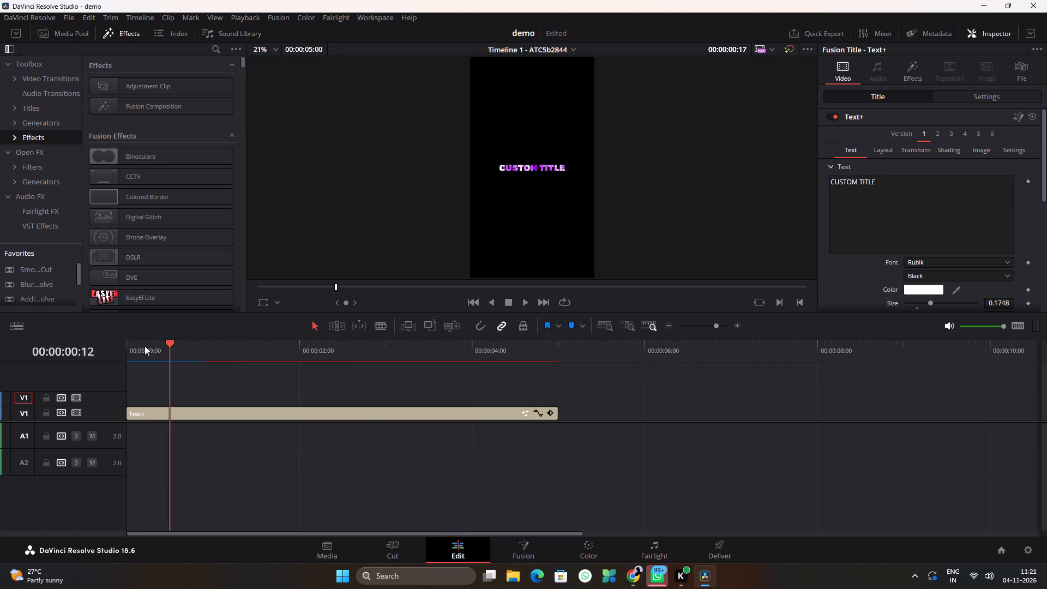
drag(145, 346, 108, 347)
key(space)
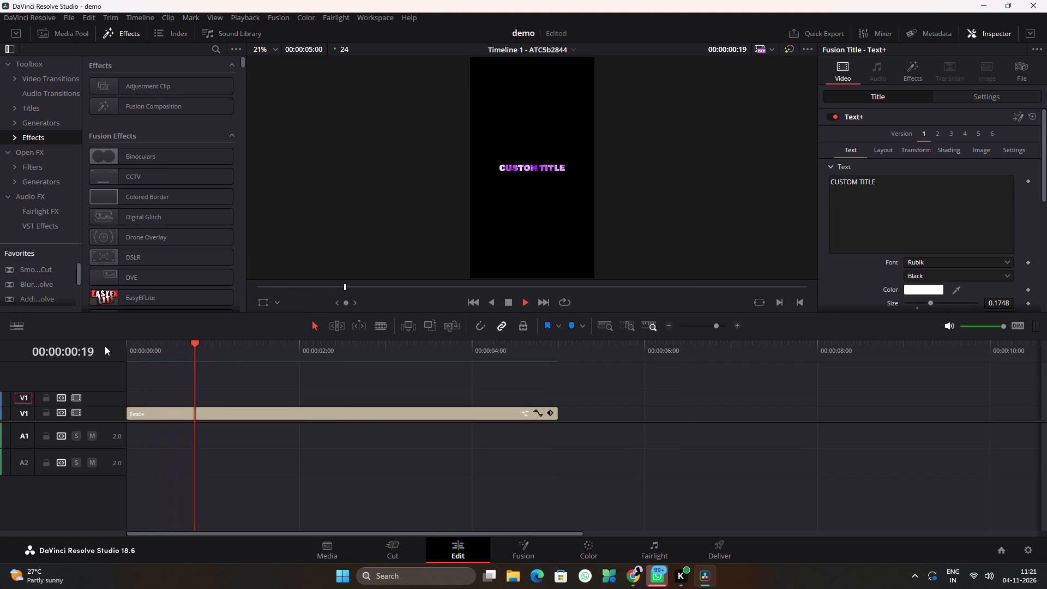
key(space)
drag(195, 355, 102, 356)
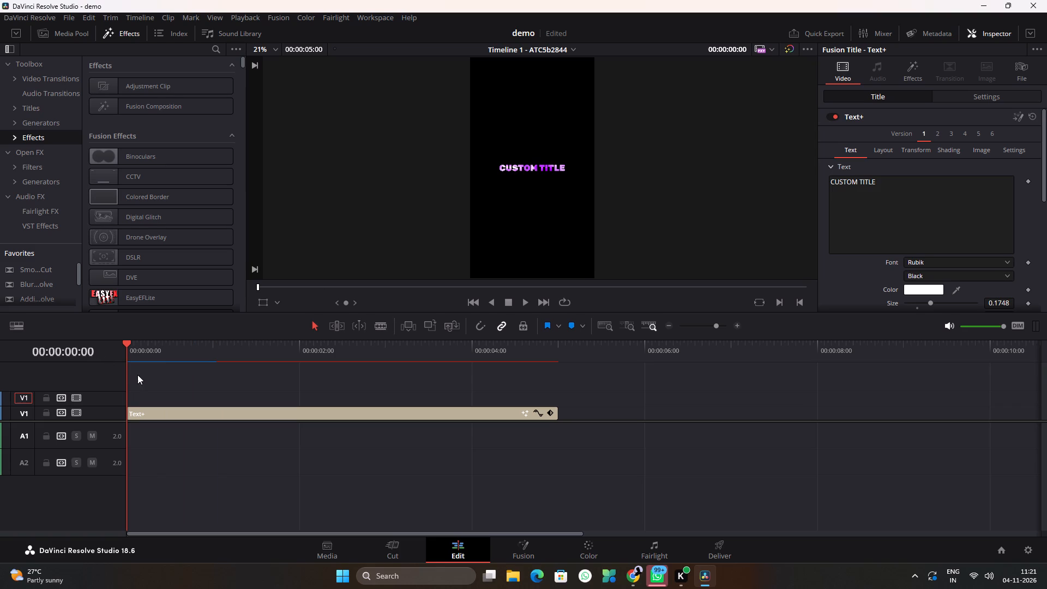
Switch to Chrome and open the bookmarked Smart TV for DaVinci Resolve page on anukalp.wip.
click(630, 573)
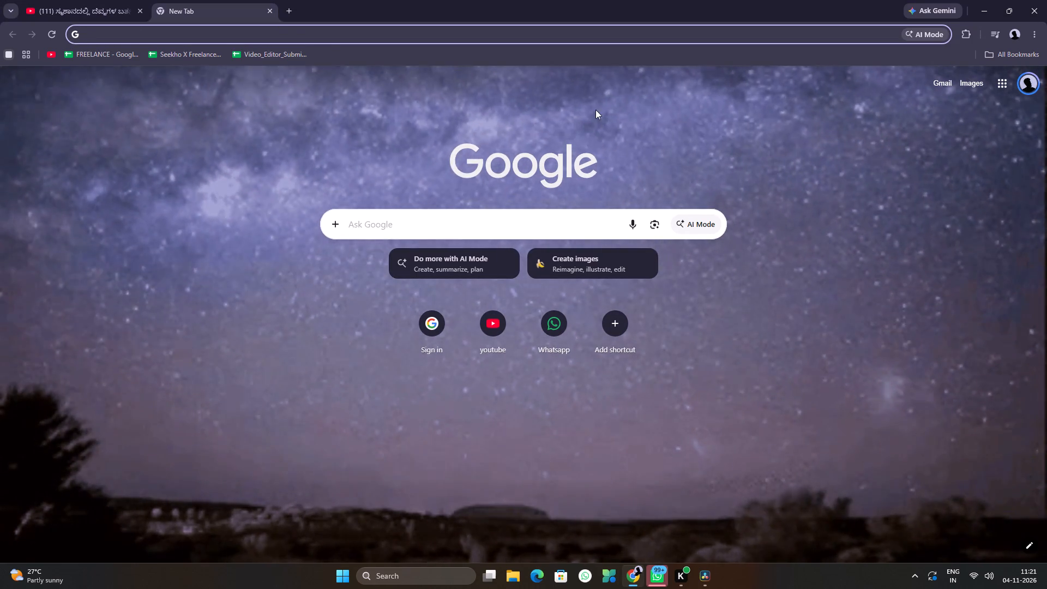
click(1011, 56)
scroll(977, 174, down, 19)
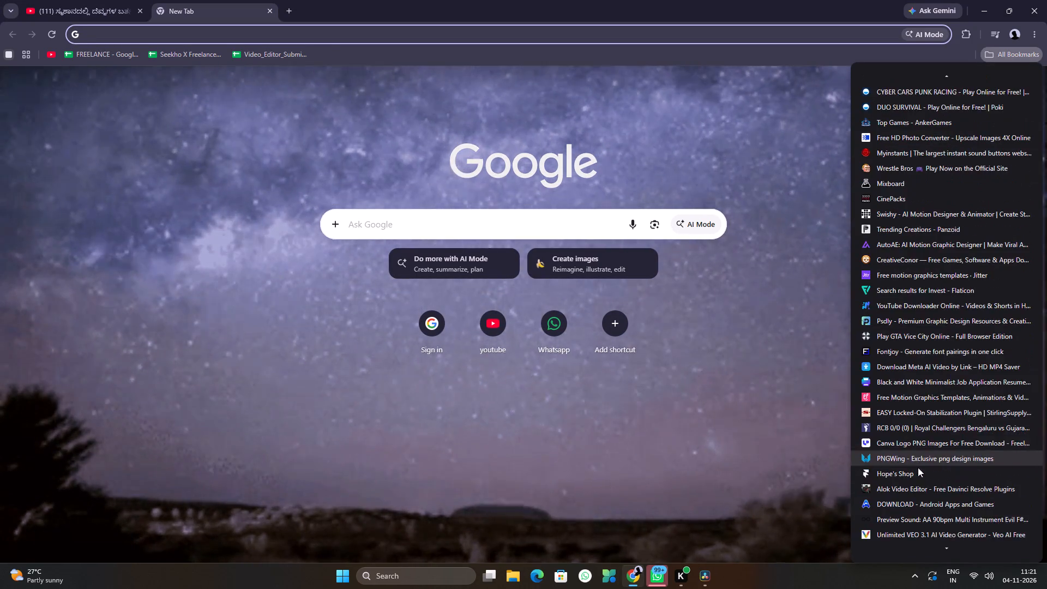
scroll(918, 467, down, 20)
scroll(918, 467, down, 20)
scroll(918, 467, down, 10)
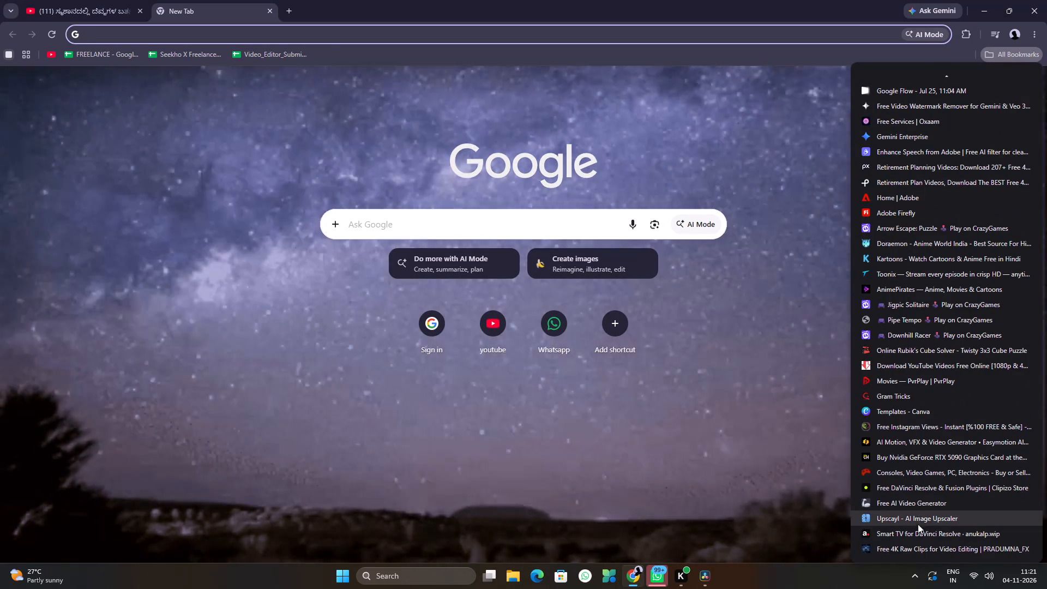
scroll(918, 524, down, 3)
click(902, 533)
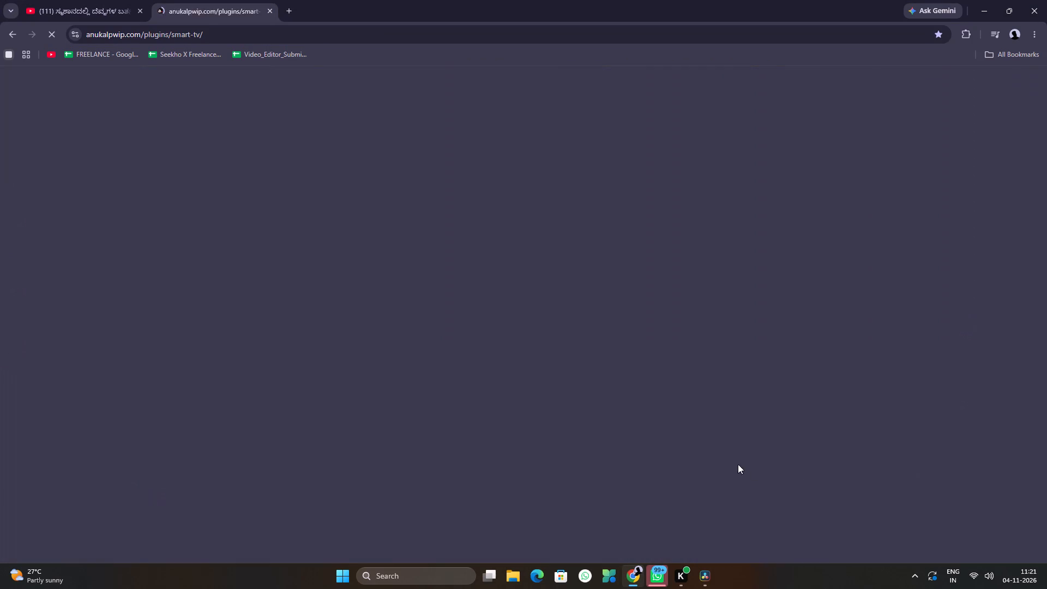
Browse the anukalp.wip plugin catalogue and open the Liquid Glass effect's page.
scroll(656, 442, down, 5)
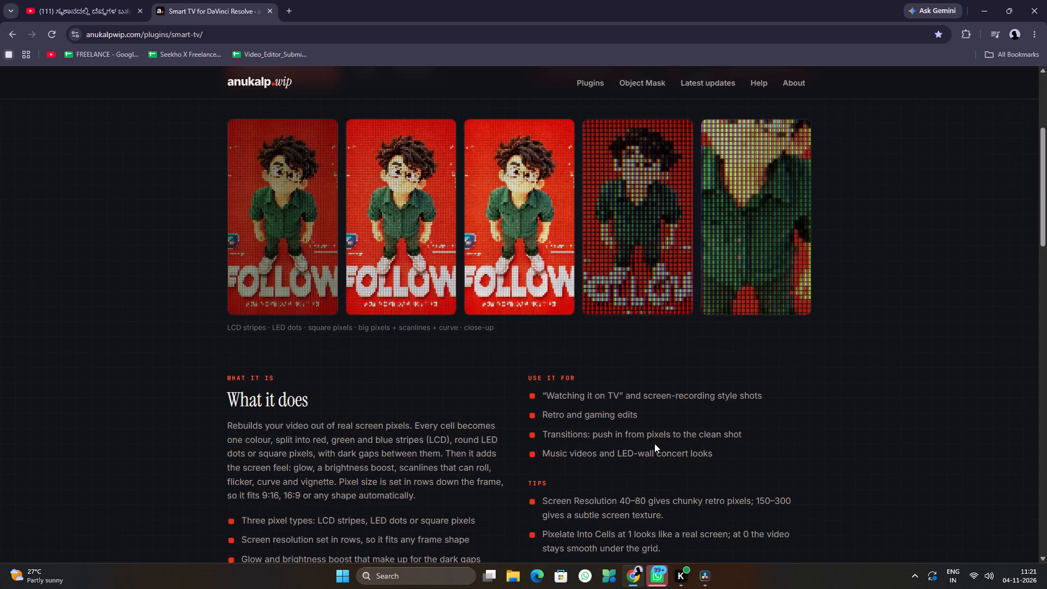
scroll(492, 466, up, 11)
click(587, 83)
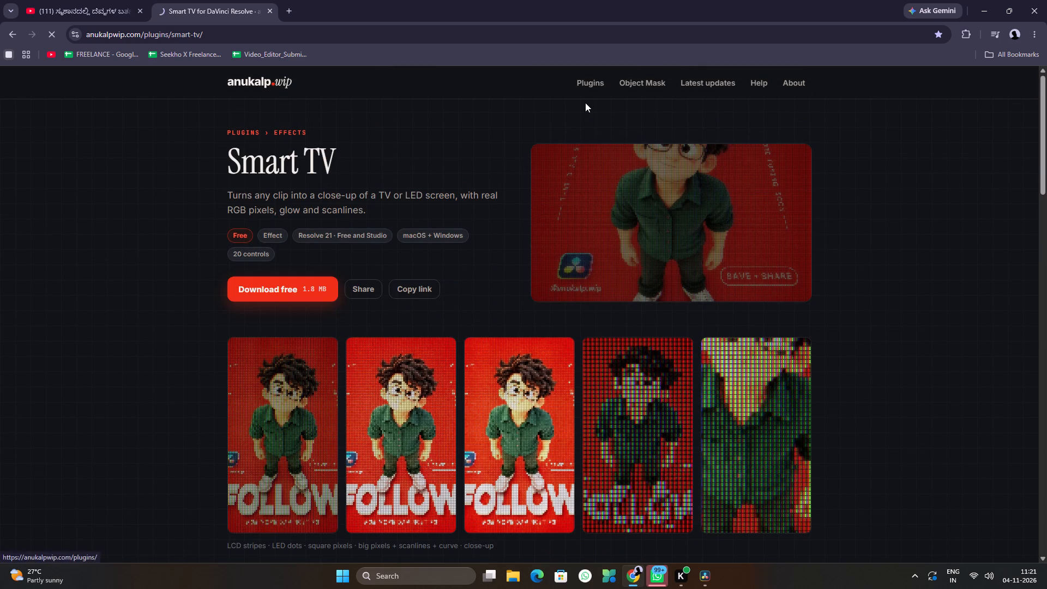
scroll(617, 332, down, 2)
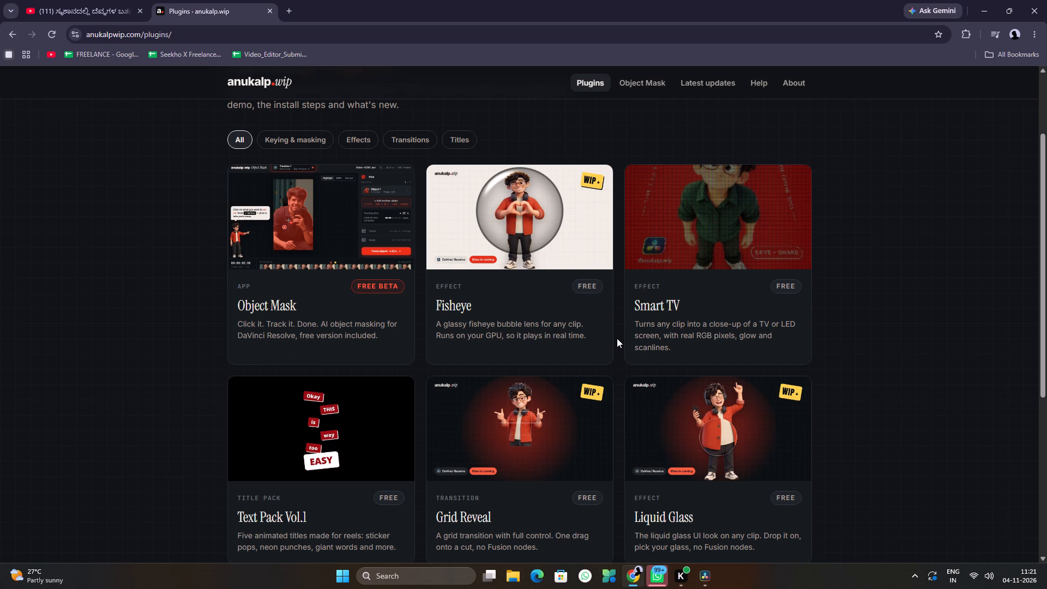
scroll(617, 338, up, 1)
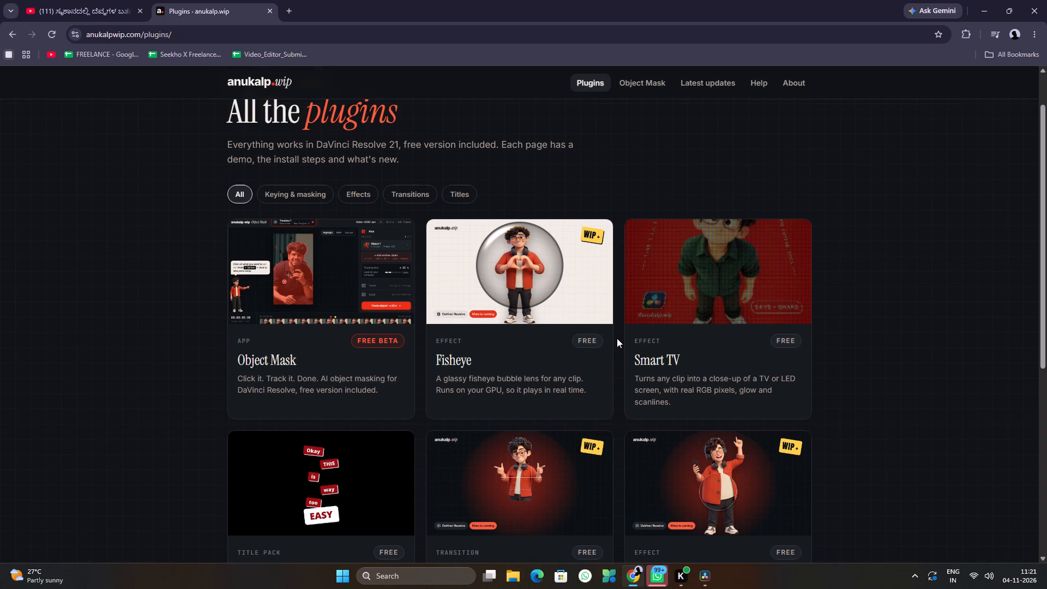
scroll(617, 338, down, 4)
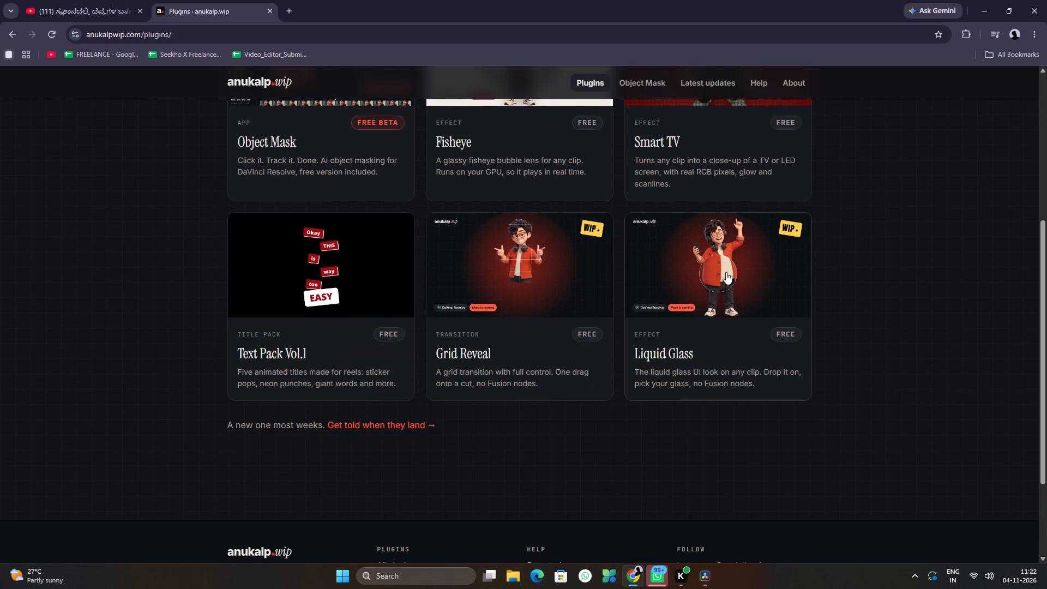
click(726, 272)
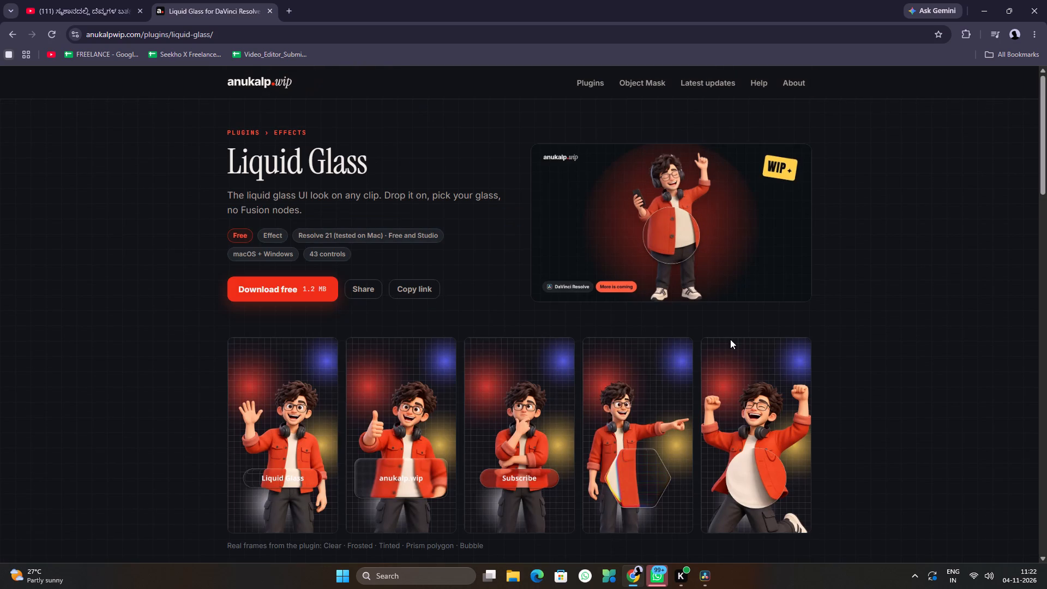
Download the free Liquid Glass plugin.
click(272, 291)
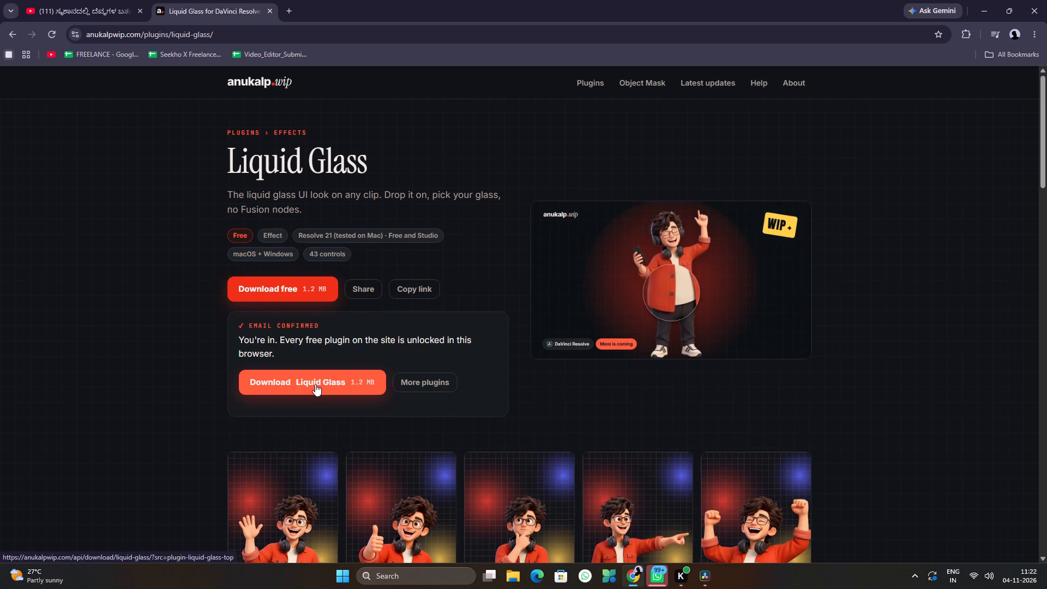
click(315, 384)
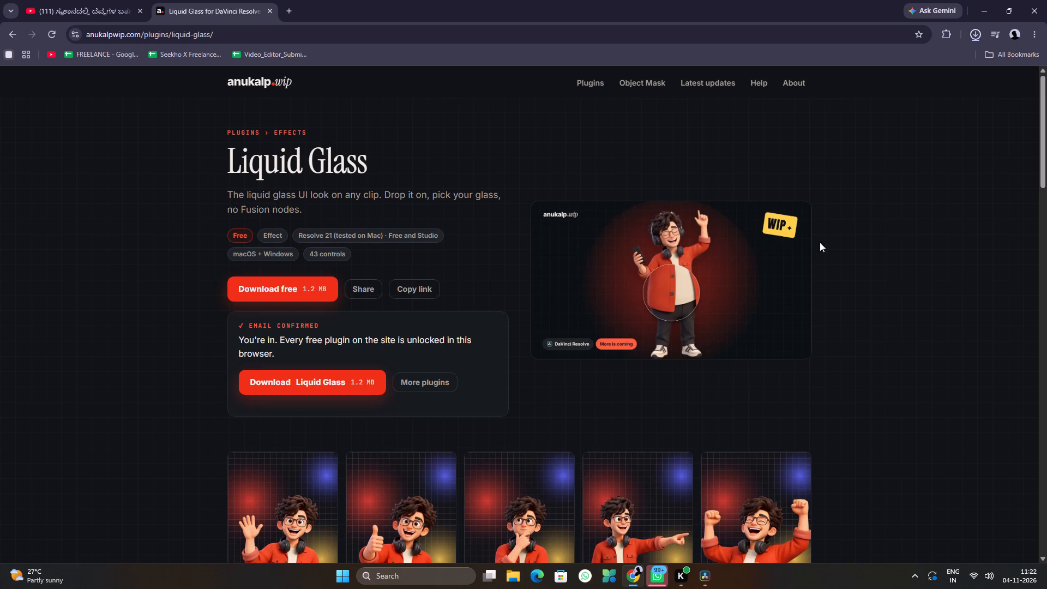
In File Explorer, move the anukalp.wip-Liquid-Glass-1.0.0 archive from Downloads to the D: drive folder Plugins\DaVinci Resolve\anukalp.
click(509, 572)
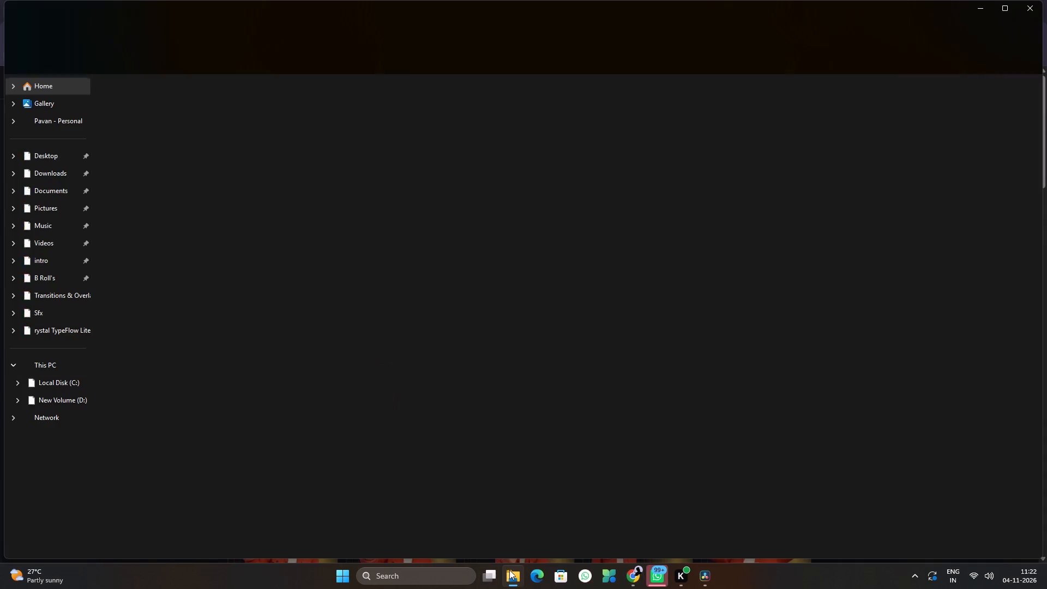
click(38, 175)
scroll(220, 240, up, 4)
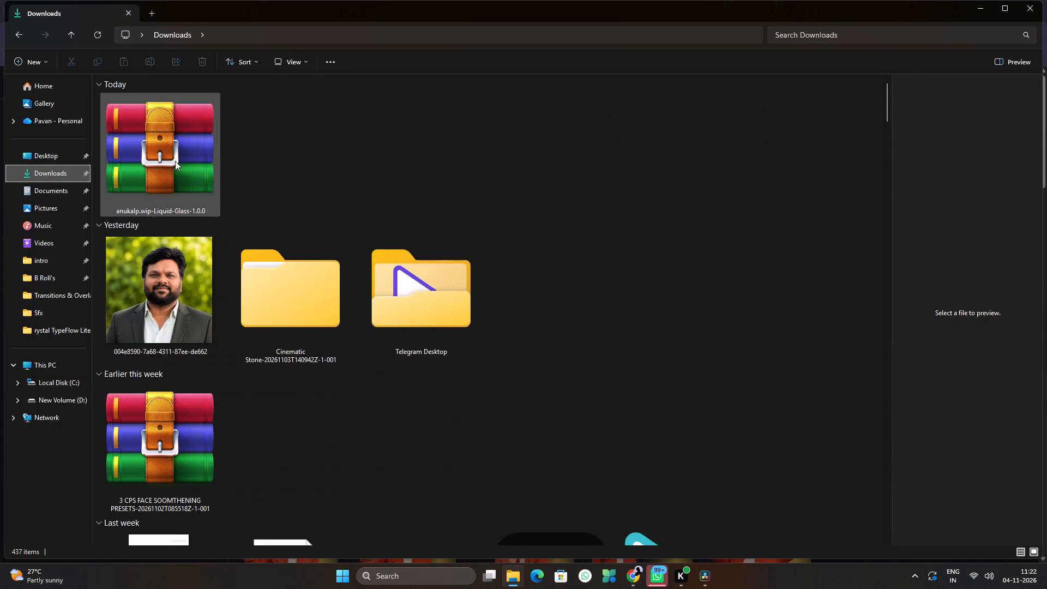
click(172, 159)
key(ctrl+x)
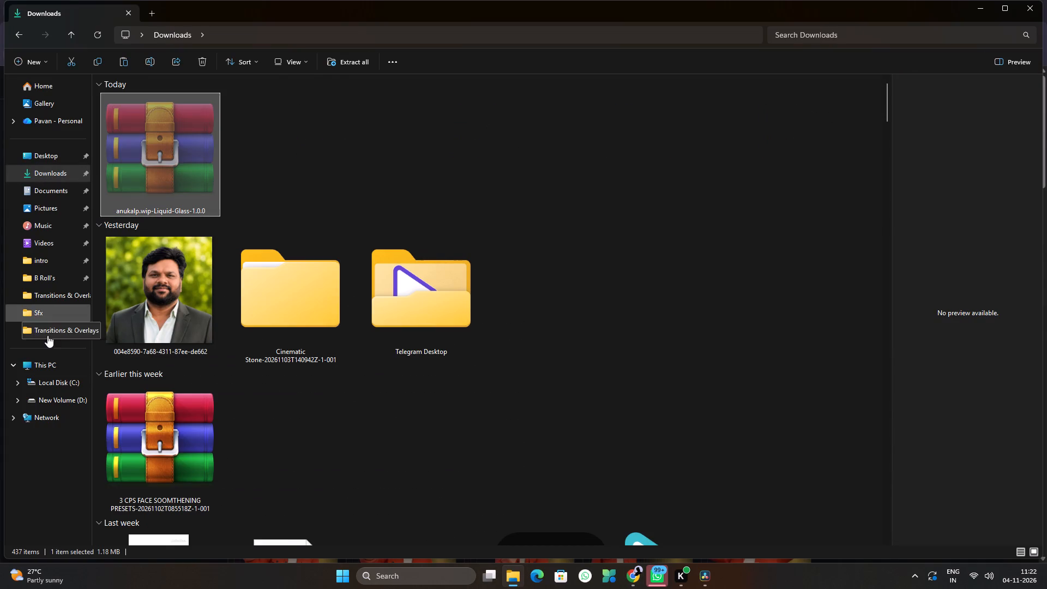
click(53, 398)
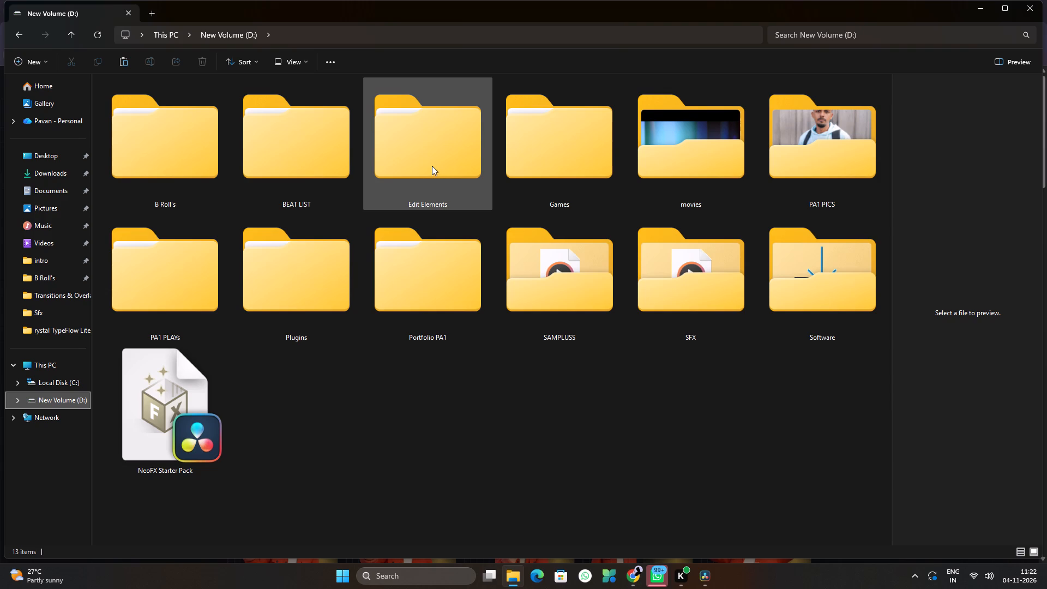
double_click(305, 293)
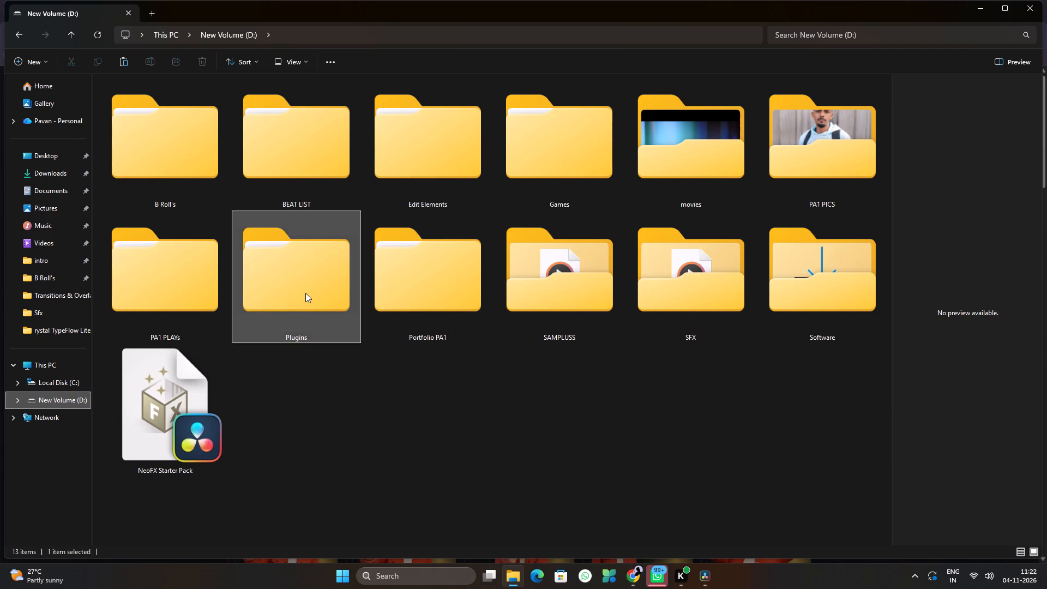
double_click(188, 100)
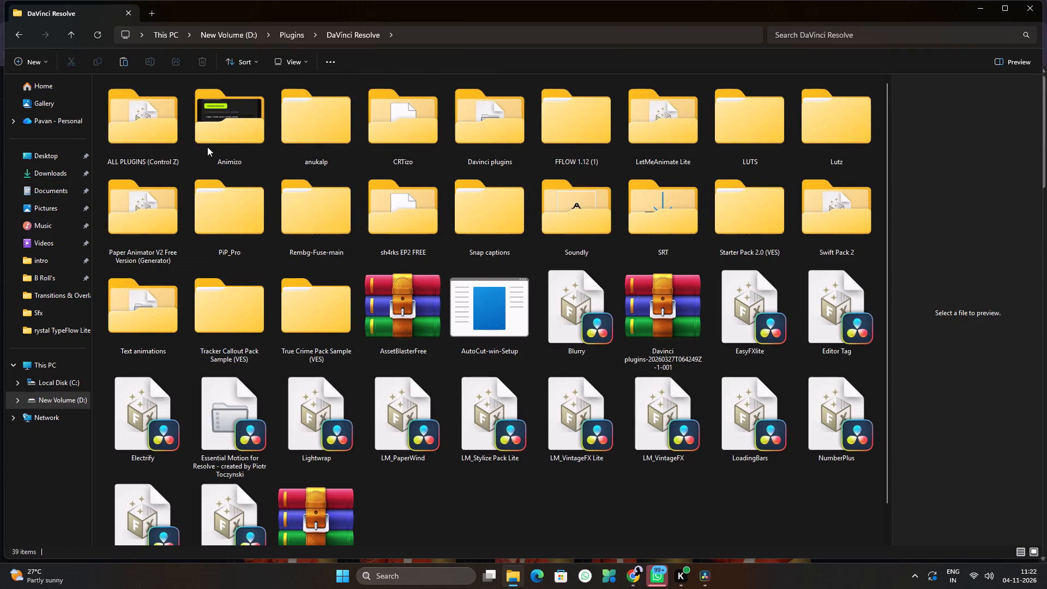
double_click(341, 138)
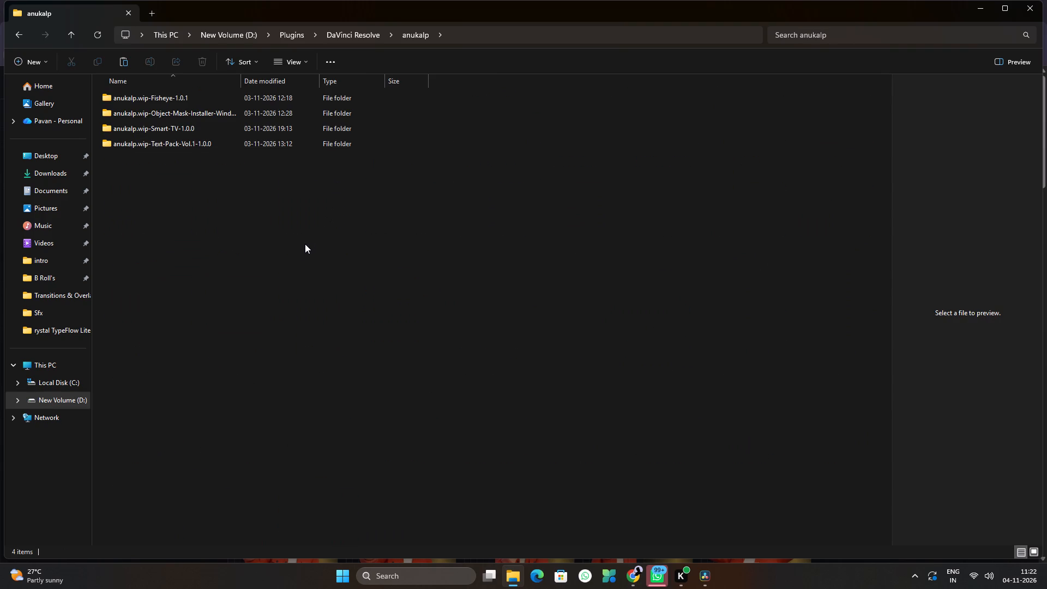
key(ctrl+v)
Extract the Liquid Glass archive into its own anukalp.wip-Liquid-Glass-1.0.0 folder with WinRAR.
click(186, 226)
click(197, 163)
right_click(197, 163)
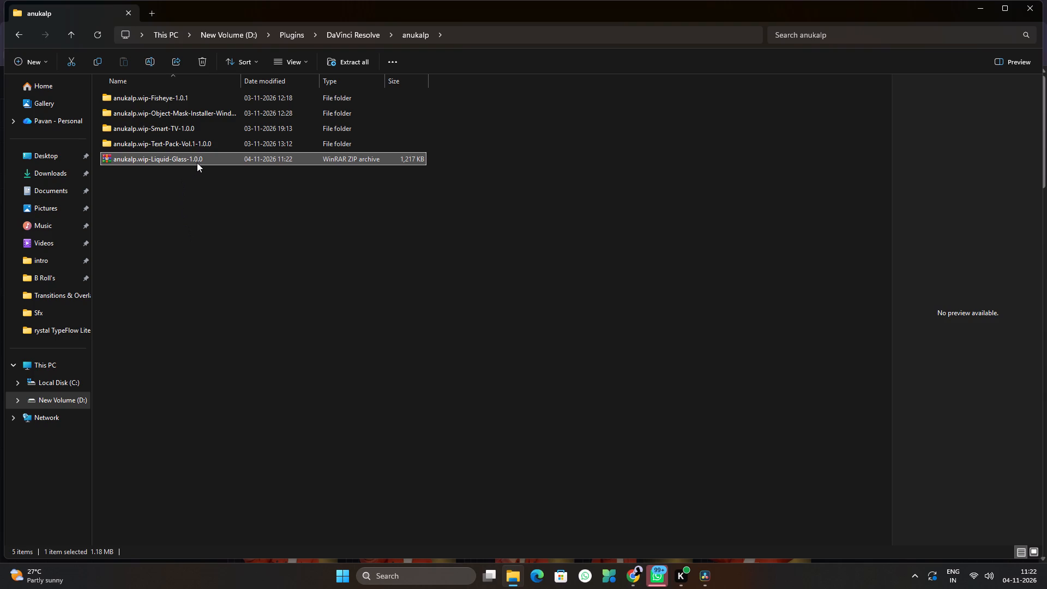
click(236, 368)
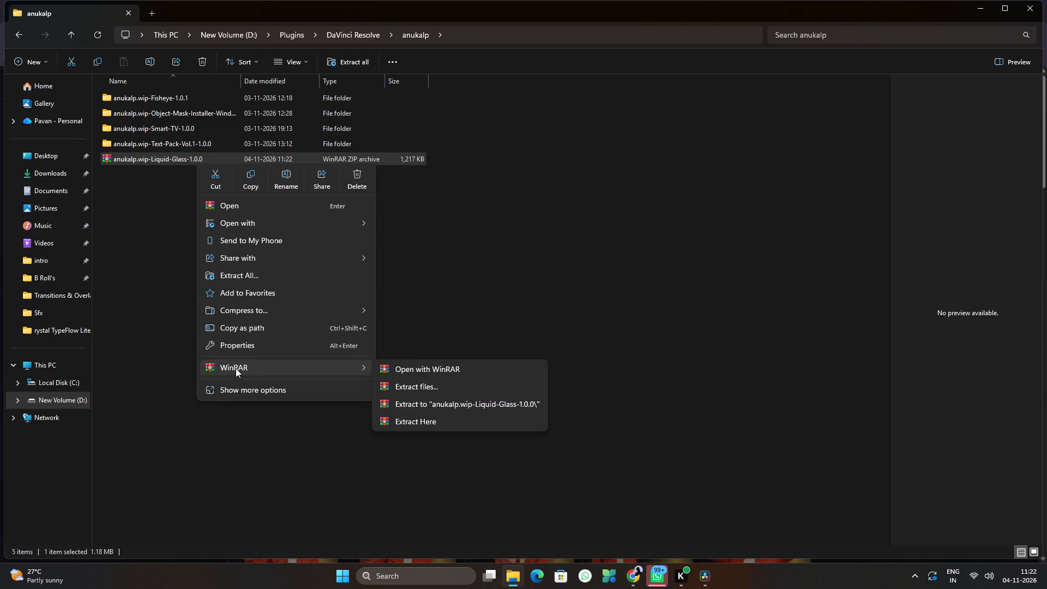
click(431, 405)
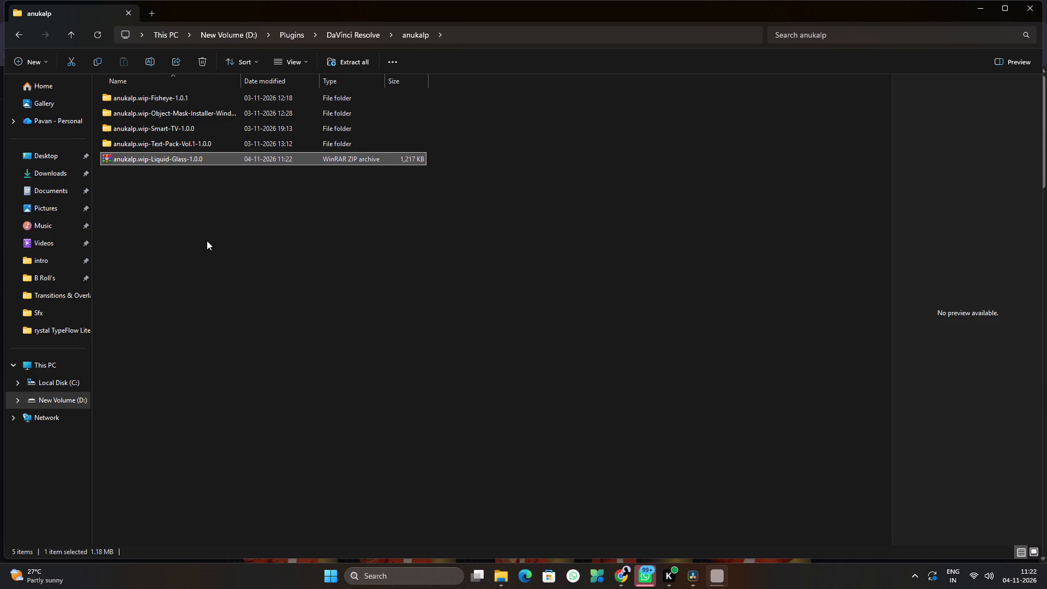
drag(215, 158, 216, 175)
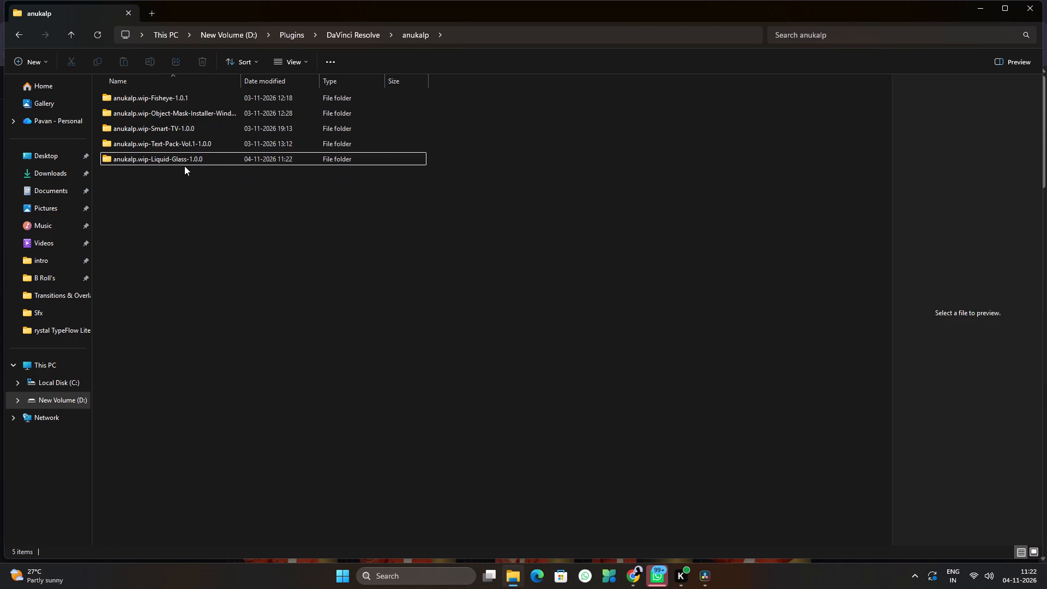
Open the anukalp.wip - Liquid Glass template file from the extracted folder and install it in DaVinci Resolve.
double_click(191, 158)
double_click(183, 99)
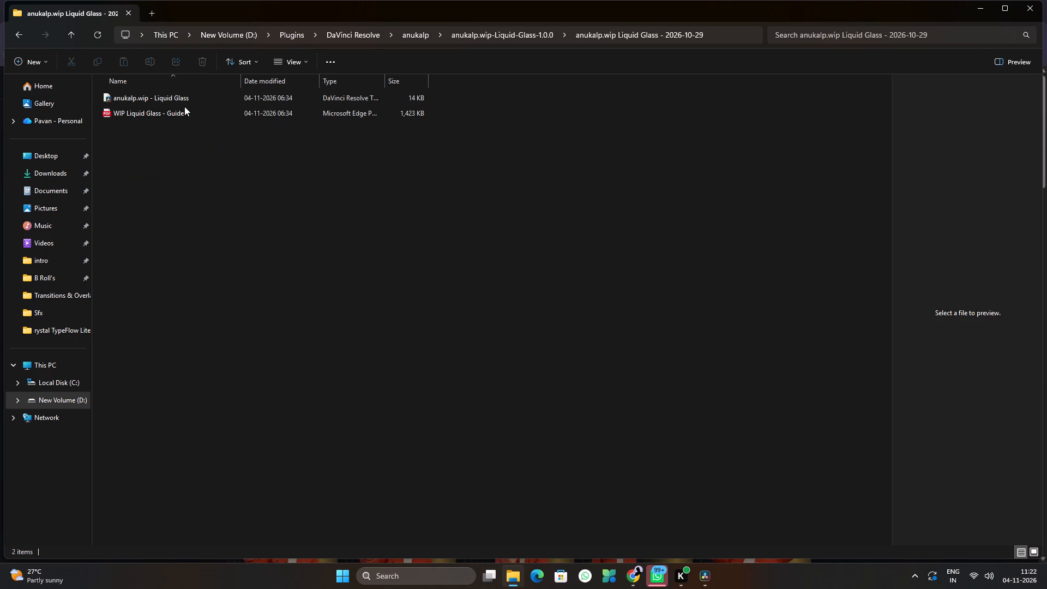
double_click(203, 98)
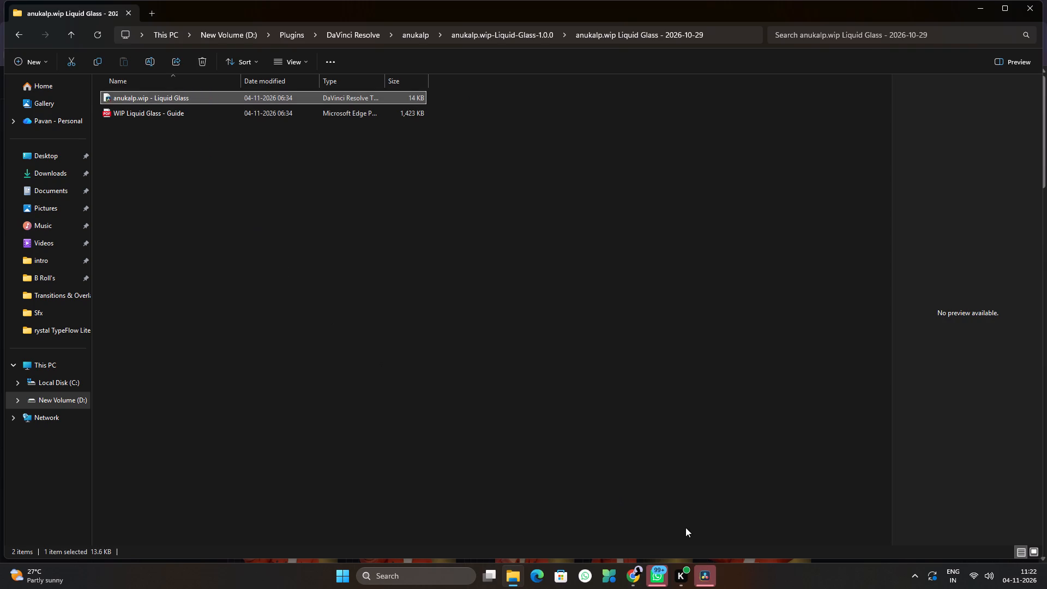
click(706, 578)
click(614, 297)
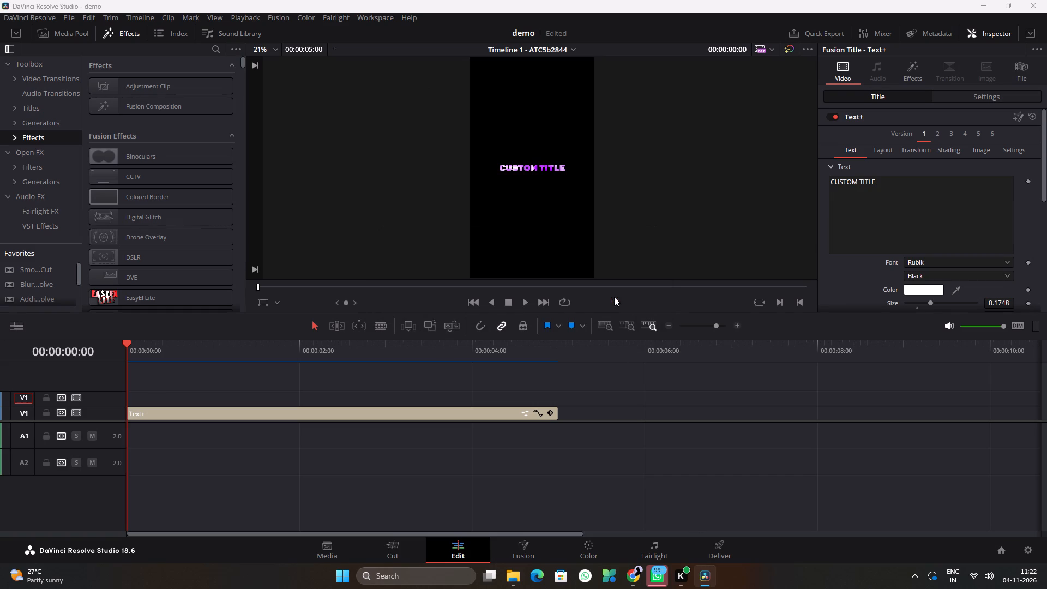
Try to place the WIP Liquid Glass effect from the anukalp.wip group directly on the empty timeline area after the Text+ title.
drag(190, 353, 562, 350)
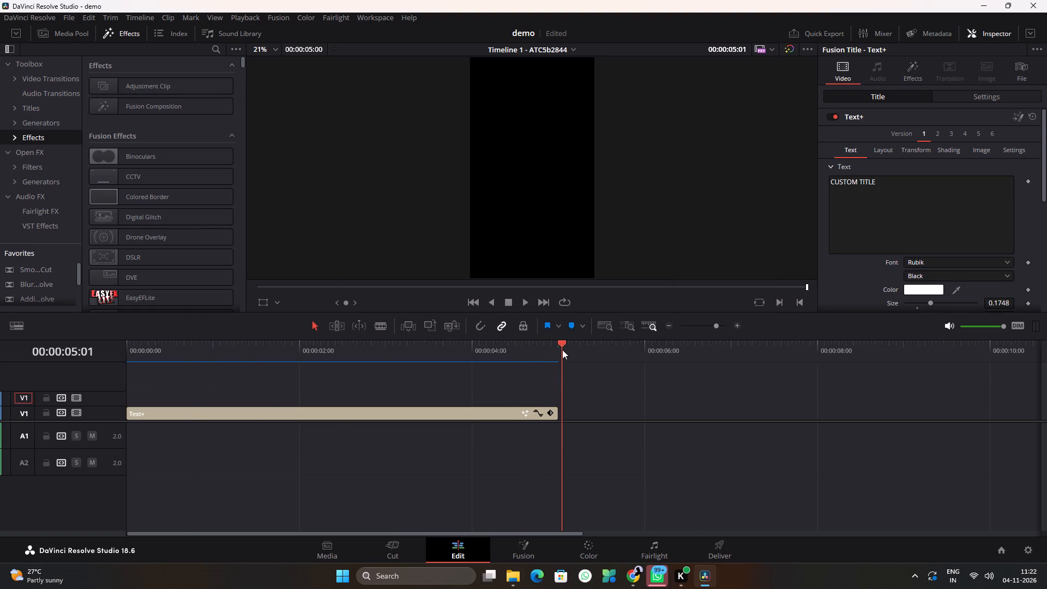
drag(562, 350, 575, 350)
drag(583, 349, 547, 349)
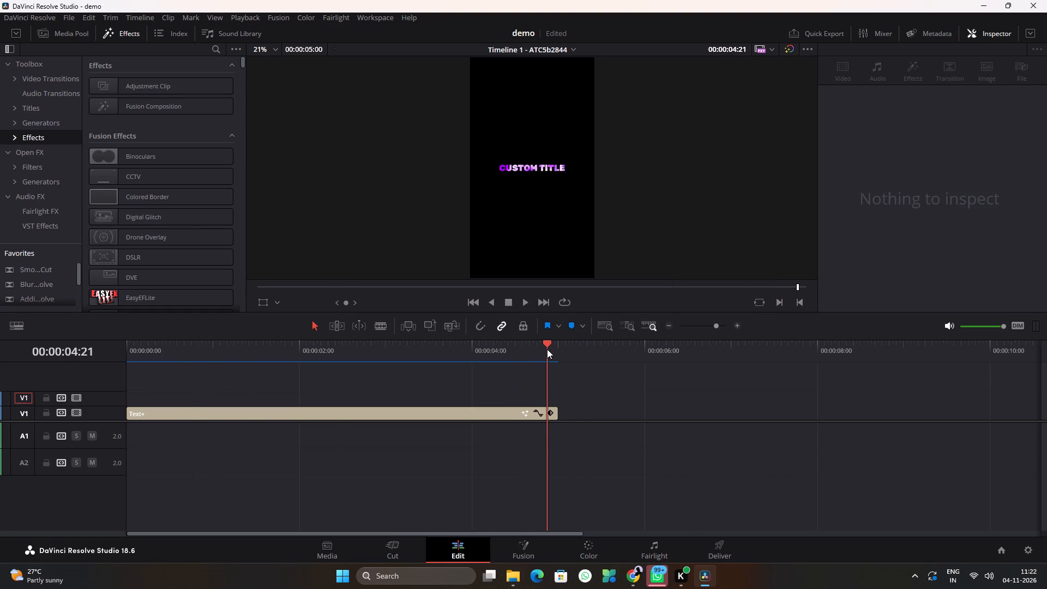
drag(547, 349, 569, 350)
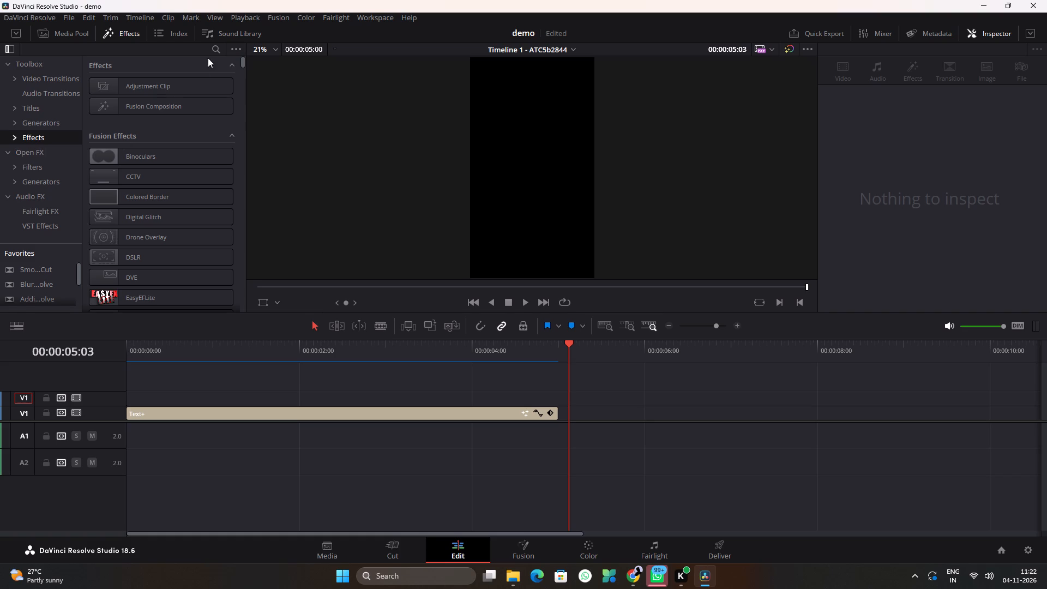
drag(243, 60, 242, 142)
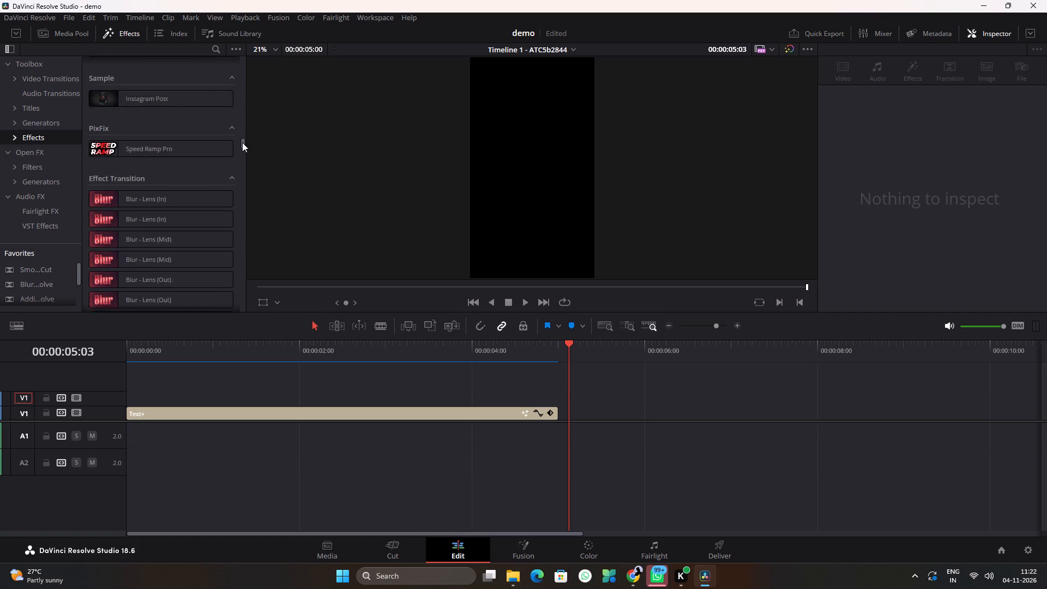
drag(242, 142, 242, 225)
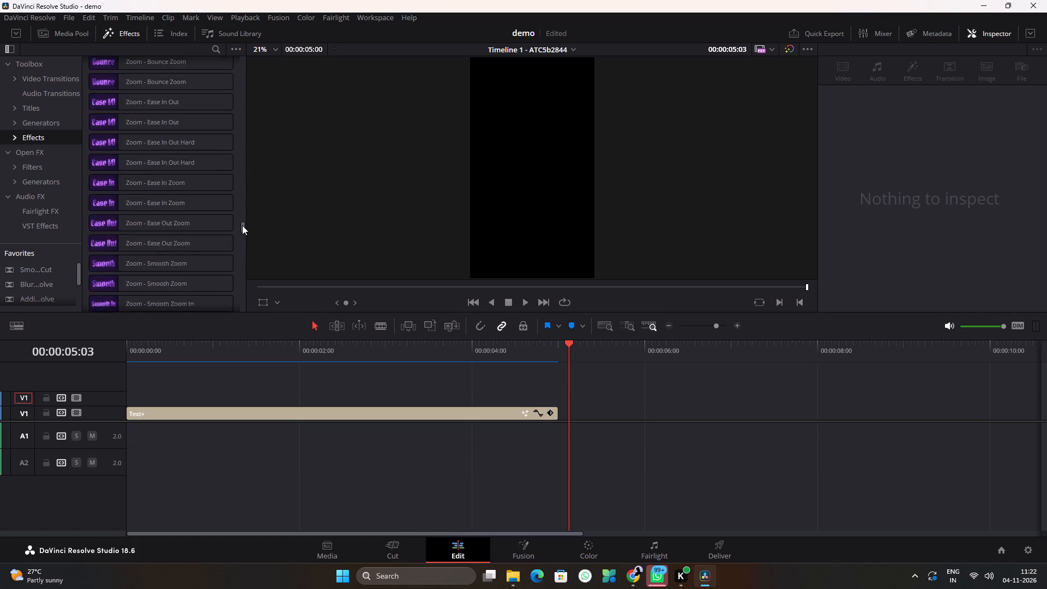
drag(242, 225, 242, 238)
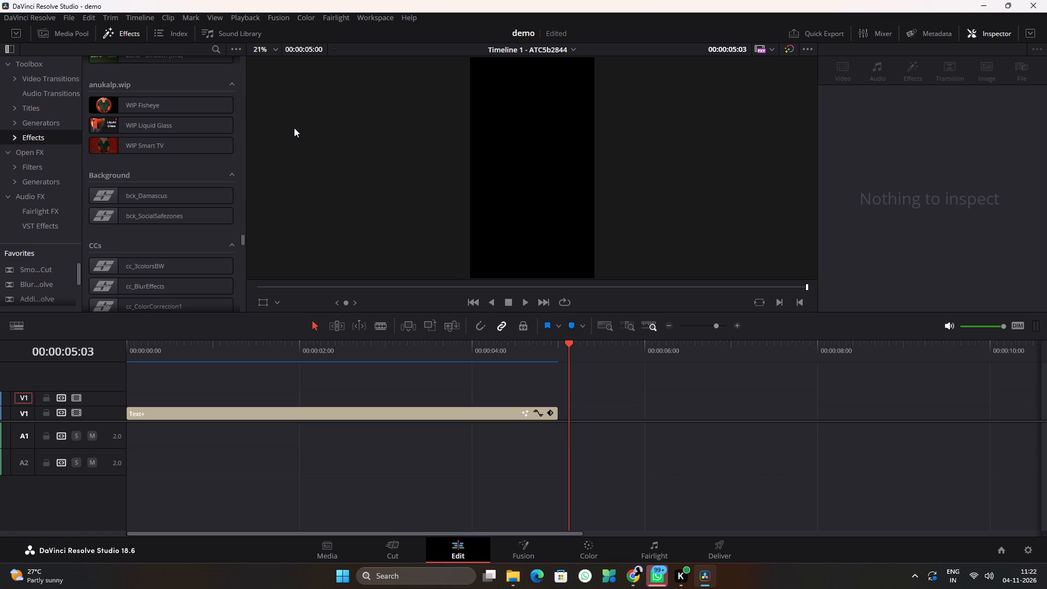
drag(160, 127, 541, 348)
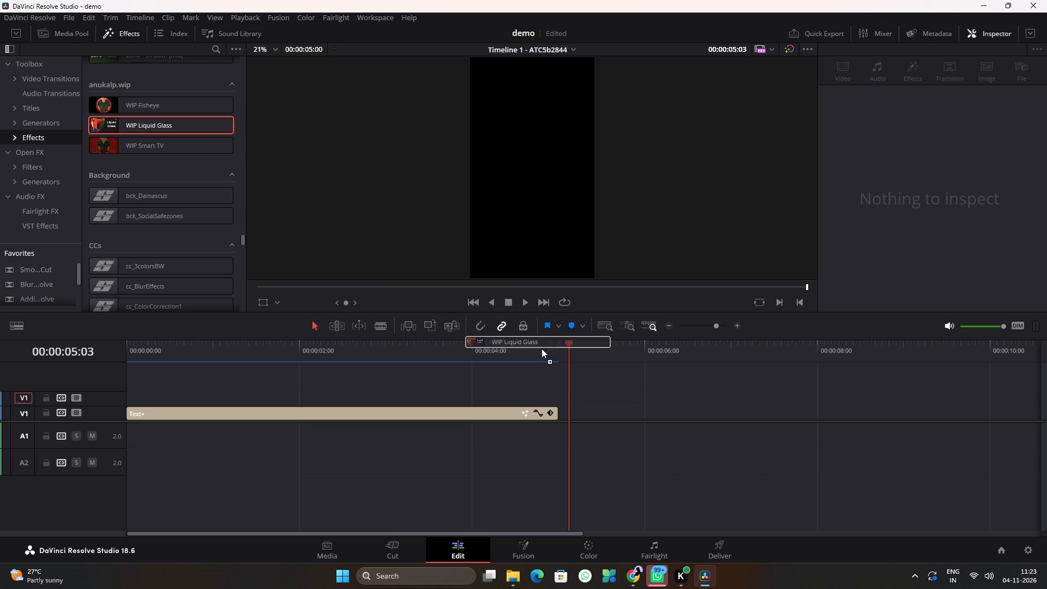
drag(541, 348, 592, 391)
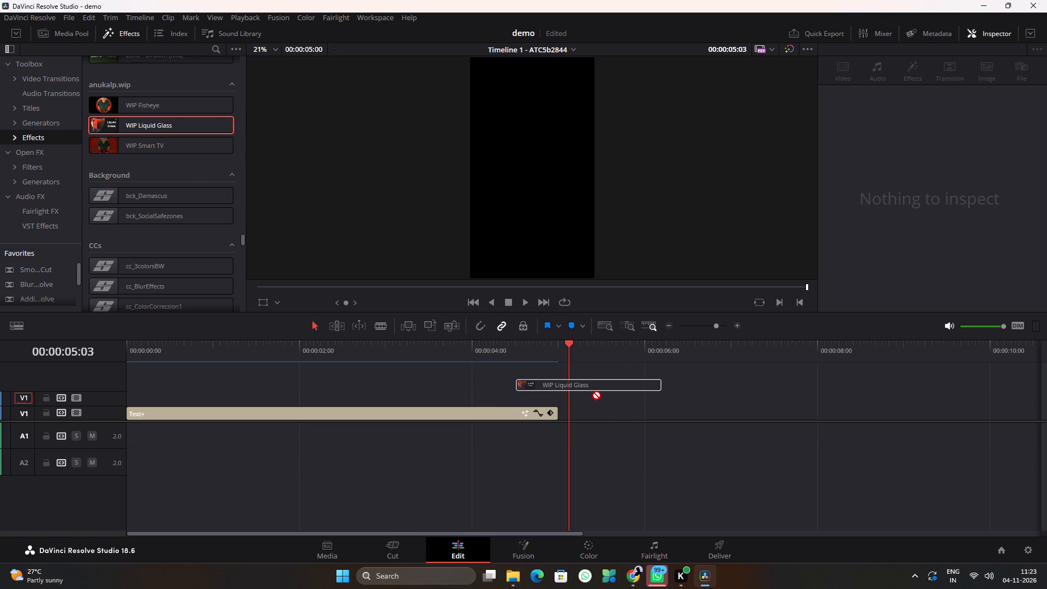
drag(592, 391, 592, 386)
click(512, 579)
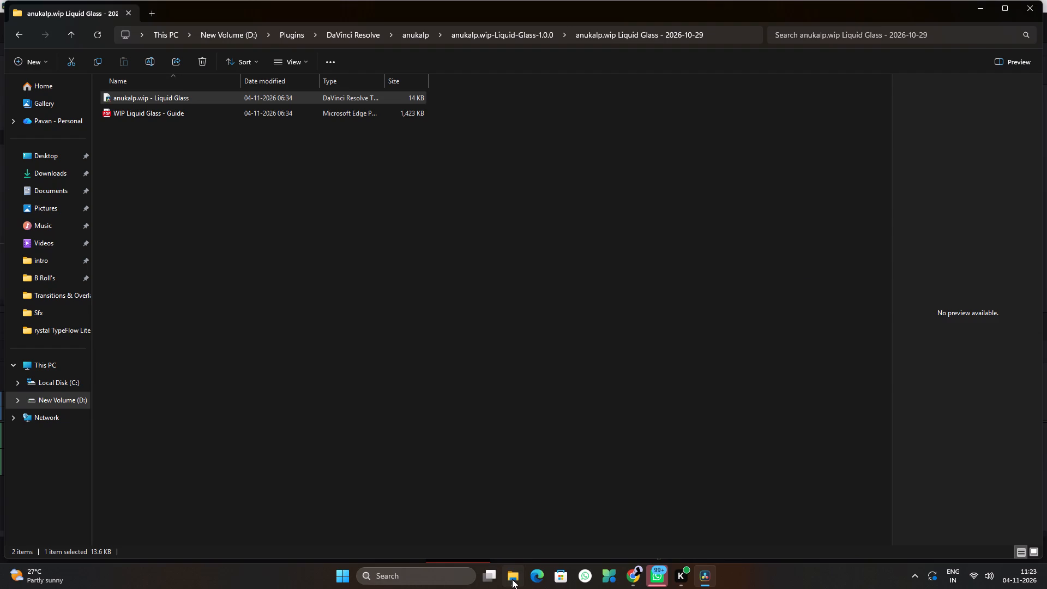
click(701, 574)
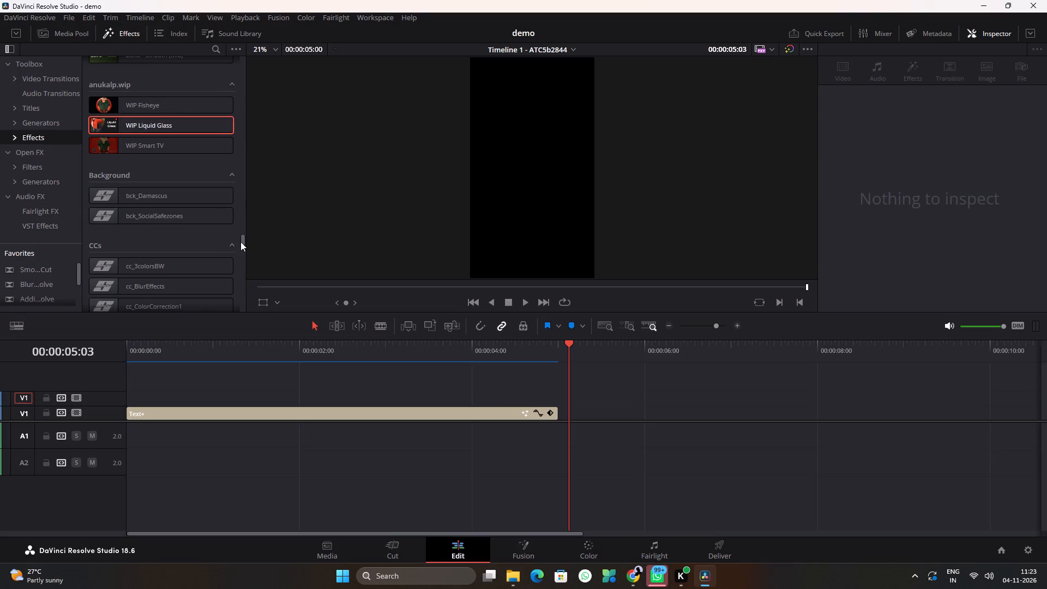
Add an Adjustment Clip to the Text+ title's video track, shortly after the title ends.
drag(242, 242, 242, 39)
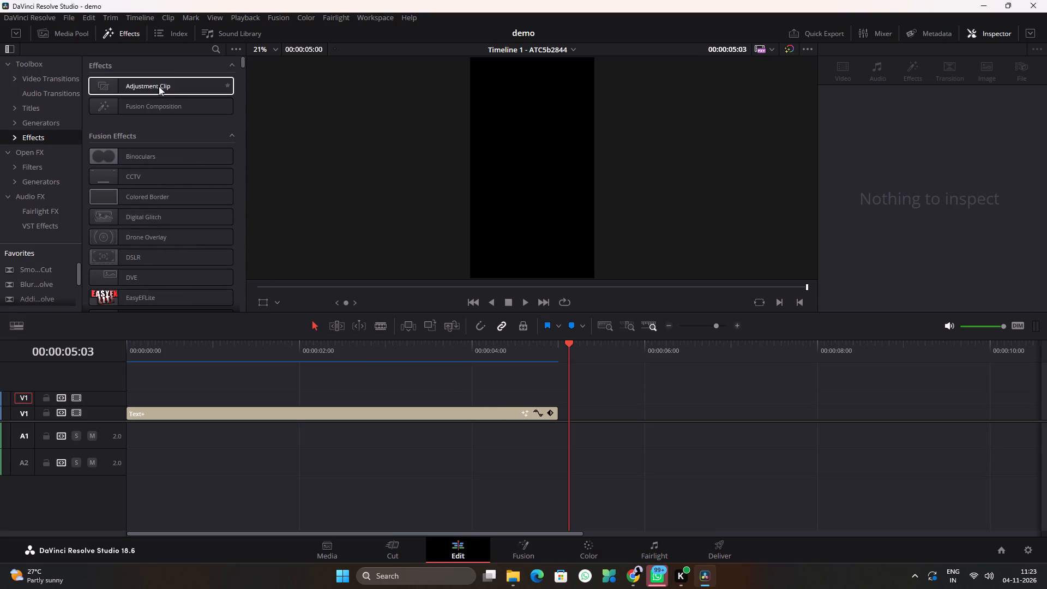
drag(157, 85, 593, 419)
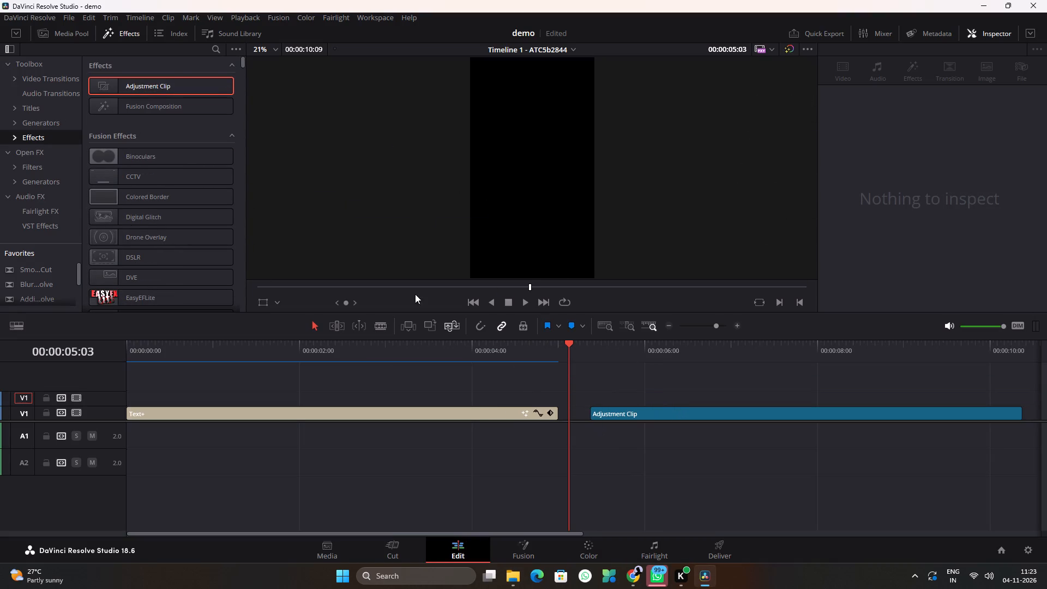
Apply the WIP Liquid Glass effect from the anukalp.wip group to the adjustment clip.
drag(243, 63, 244, 221)
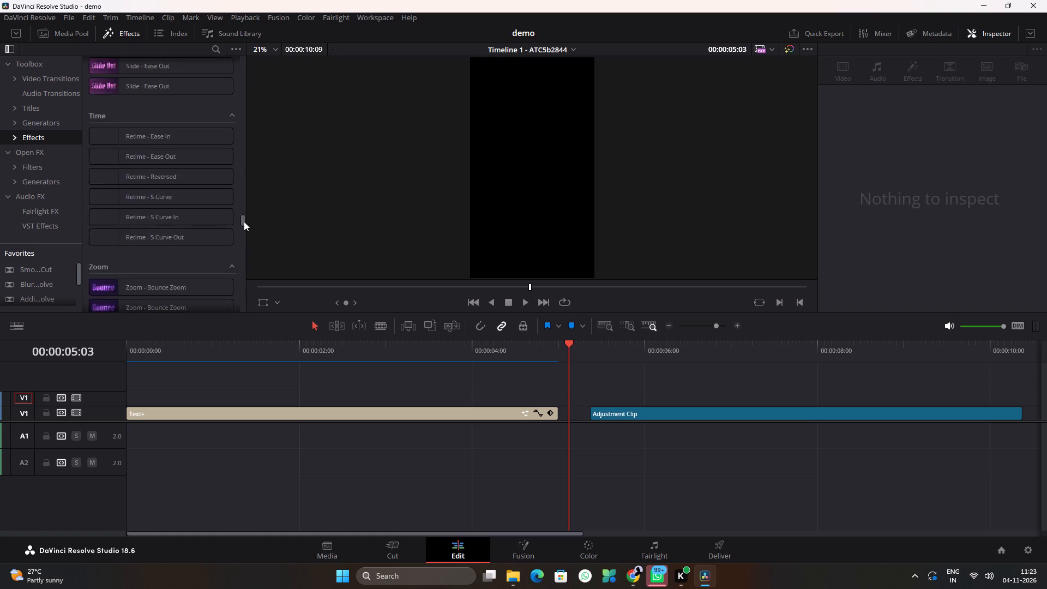
drag(244, 221, 246, 239)
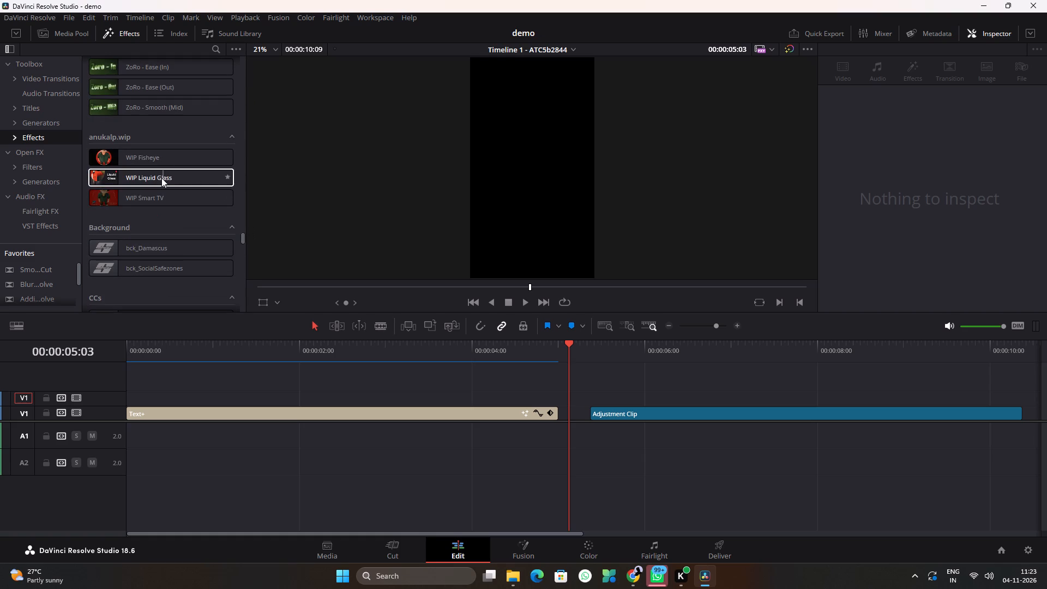
drag(161, 178, 615, 417)
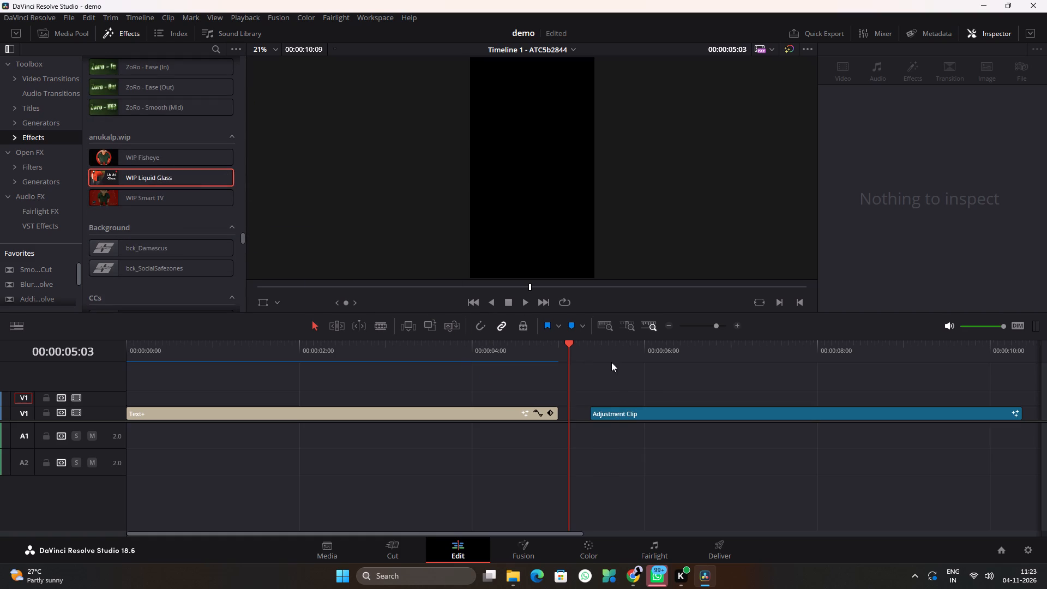
Preview the Liquid Glass effect on the adjustment clip, examining the glass label up close and playing from just before the clip.
click(607, 351)
drag(619, 347, 673, 356)
scroll(533, 247, up, 3)
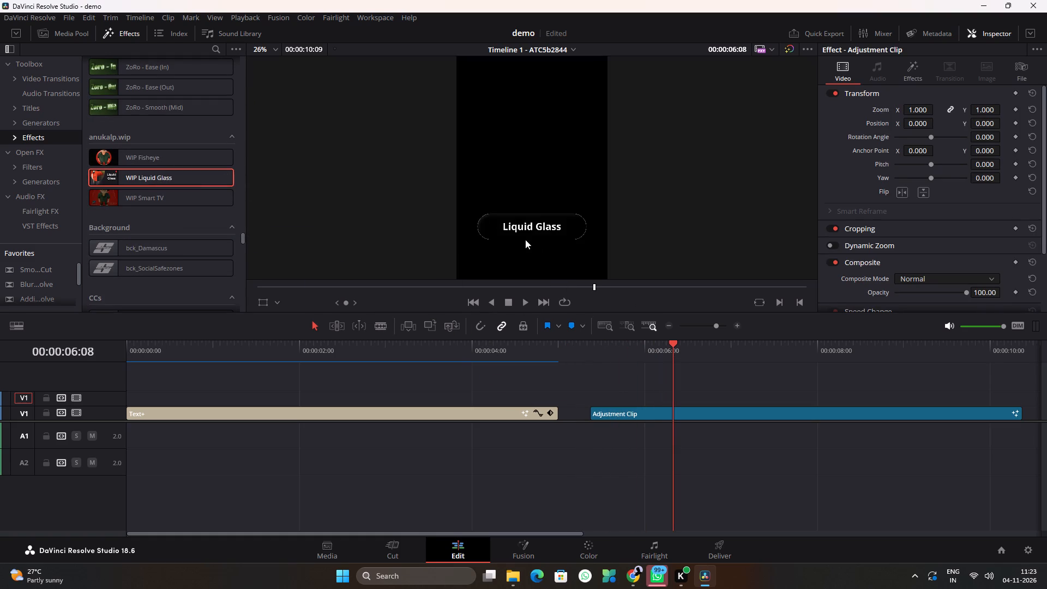
scroll(525, 239, up, 5)
middle_drag(532, 229, 514, 179)
scroll(516, 211, up, 5)
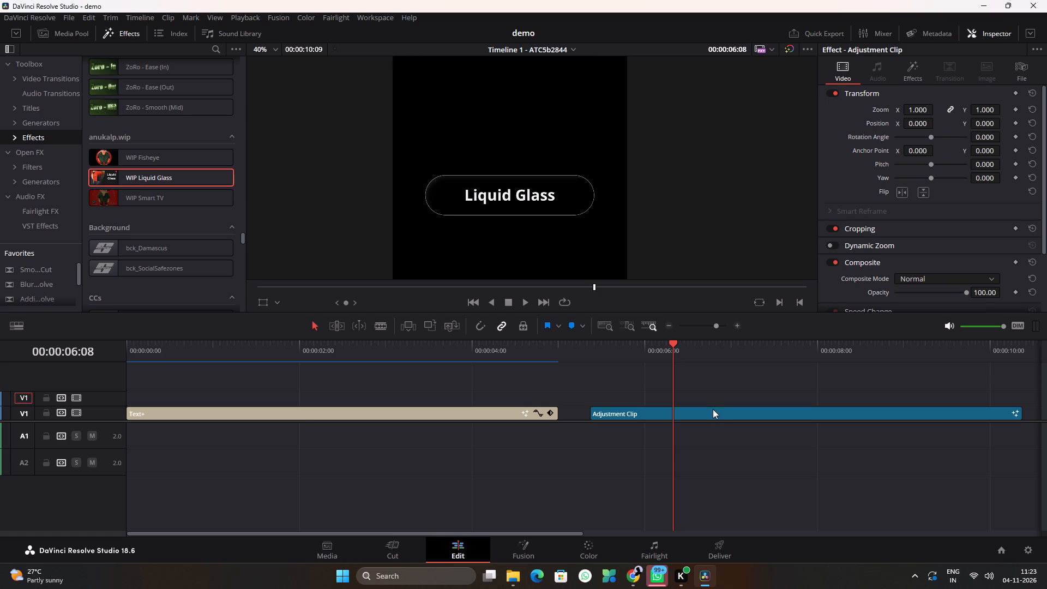
click(714, 416)
click(585, 350)
key(space)
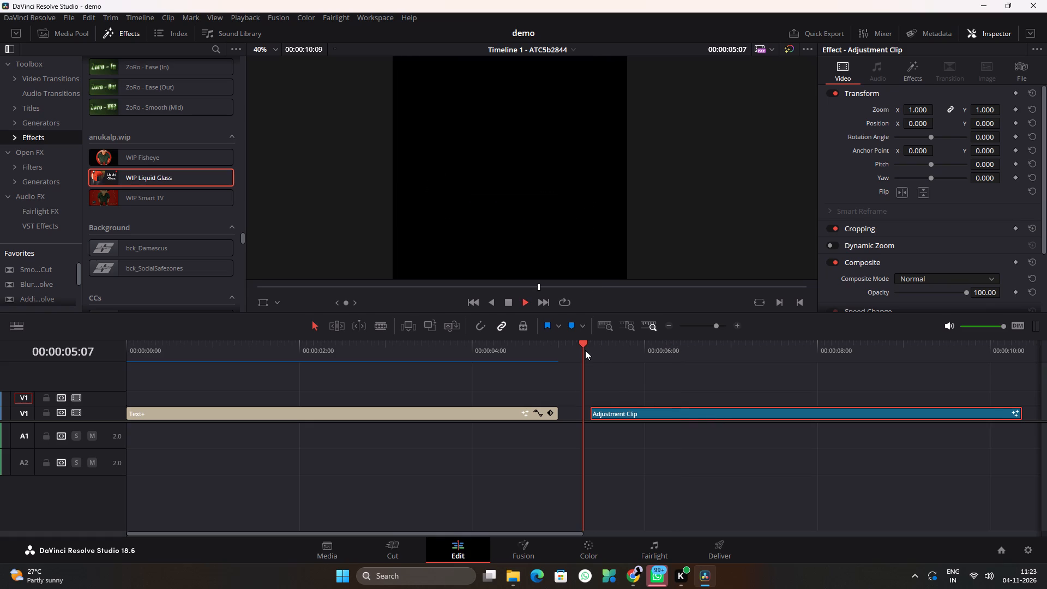
Finish previewing the Liquid Glass effect over the opening of the adjustment clip.
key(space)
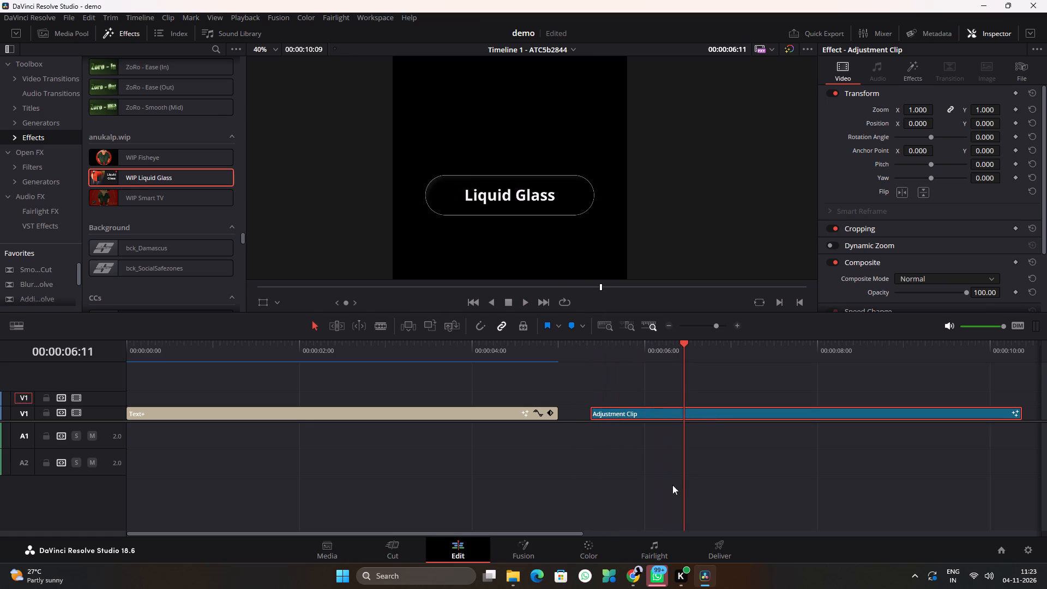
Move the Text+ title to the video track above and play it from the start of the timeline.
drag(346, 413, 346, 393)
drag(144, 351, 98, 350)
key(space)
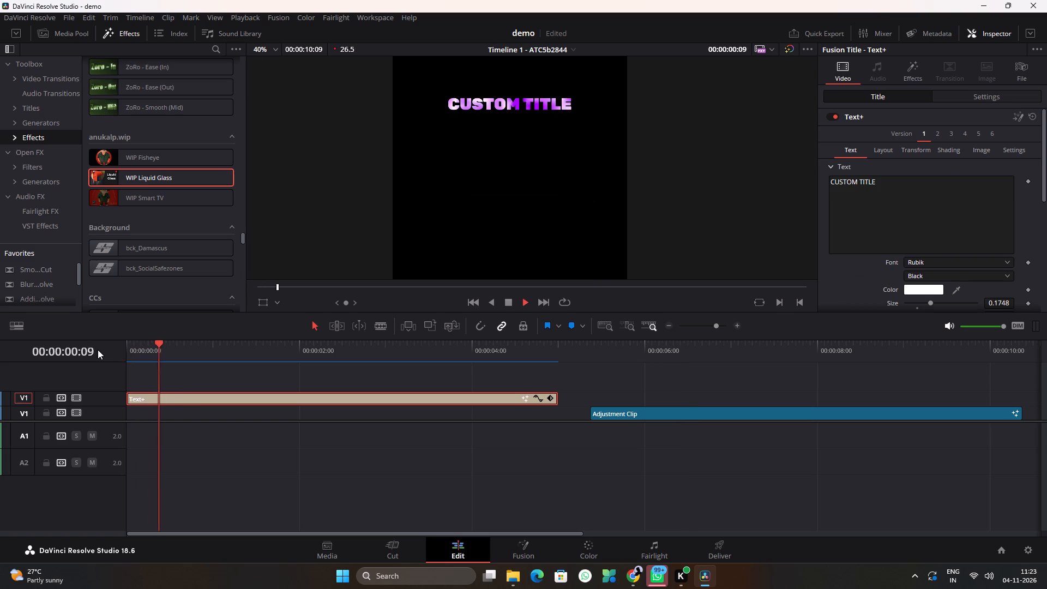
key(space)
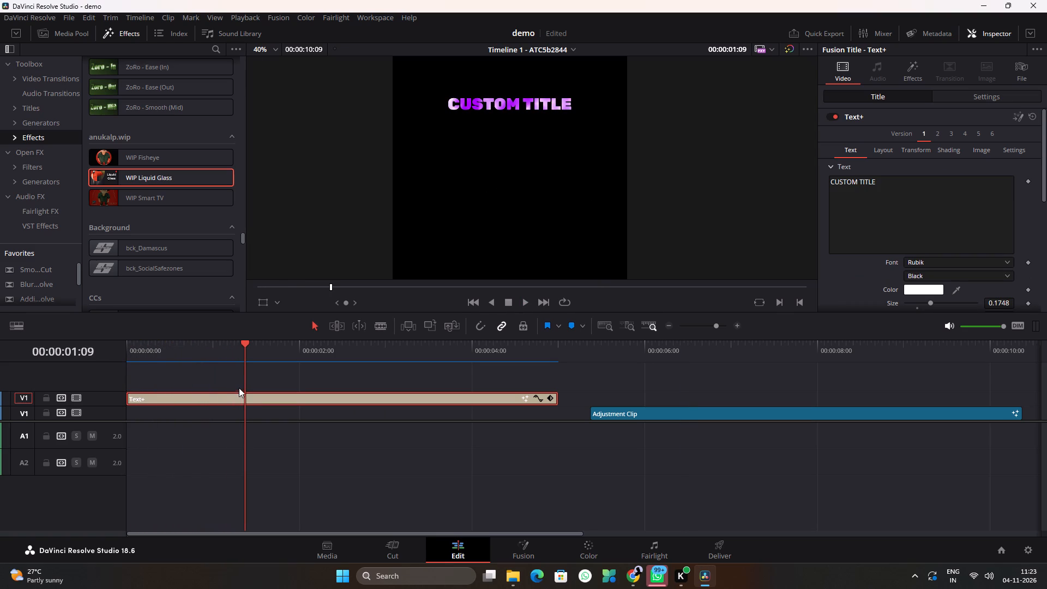
Delete the Text+ title and move the adjustment clip to the upper video track.
key(BackSpace)
drag(622, 416, 623, 398)
click(514, 582)
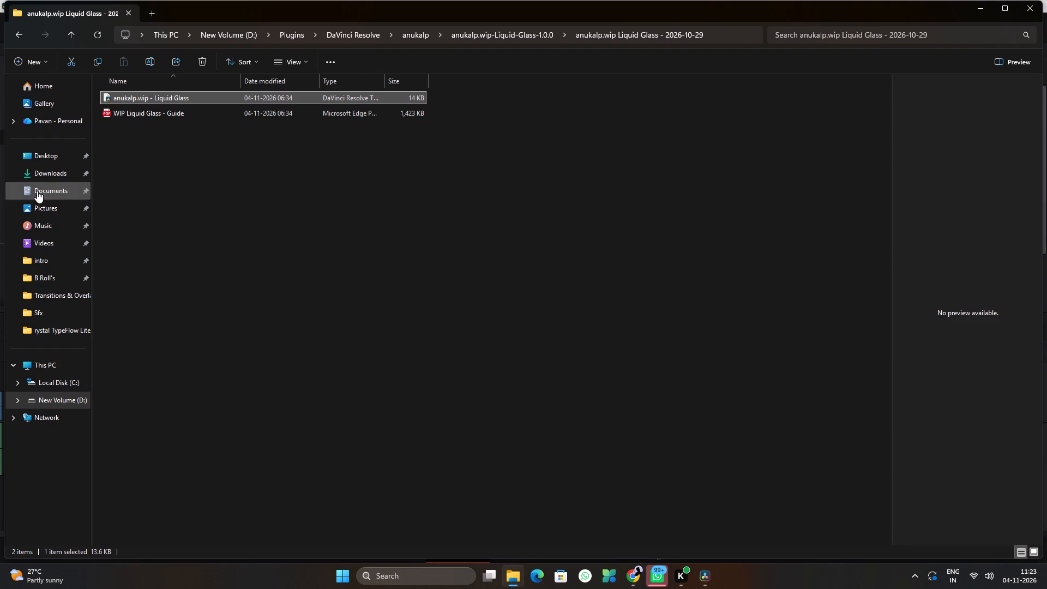
click(209, 173)
click(209, 173)
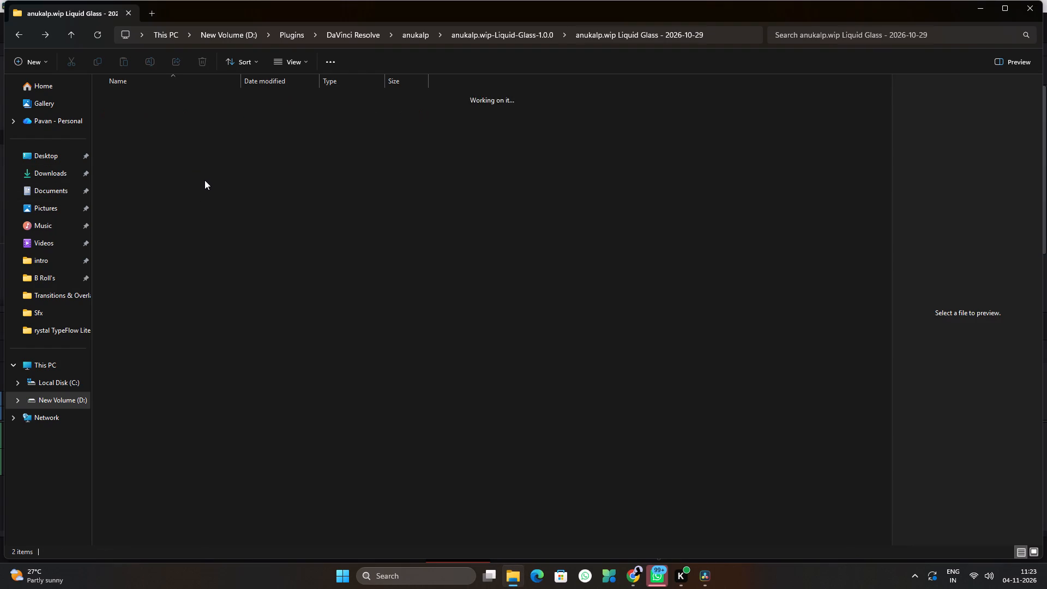
click(61, 172)
click(407, 322)
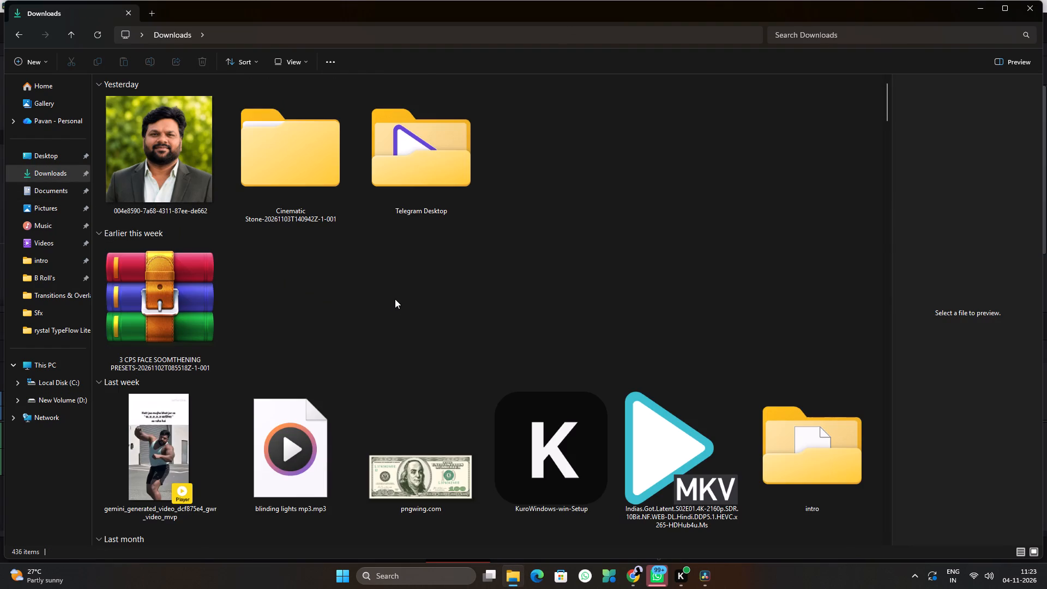
double_click(448, 159)
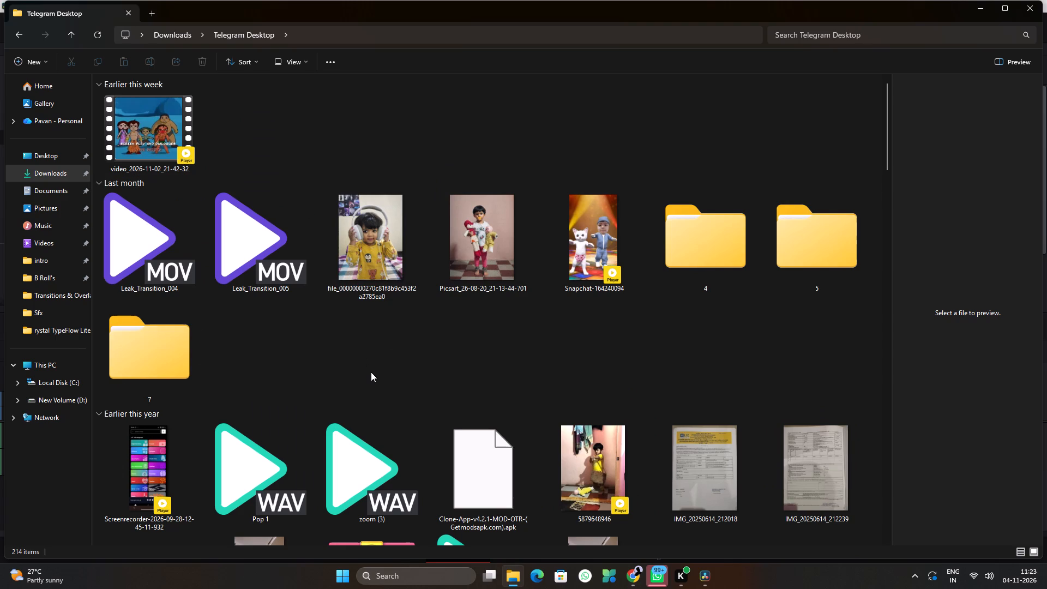
scroll(372, 369, down, 2)
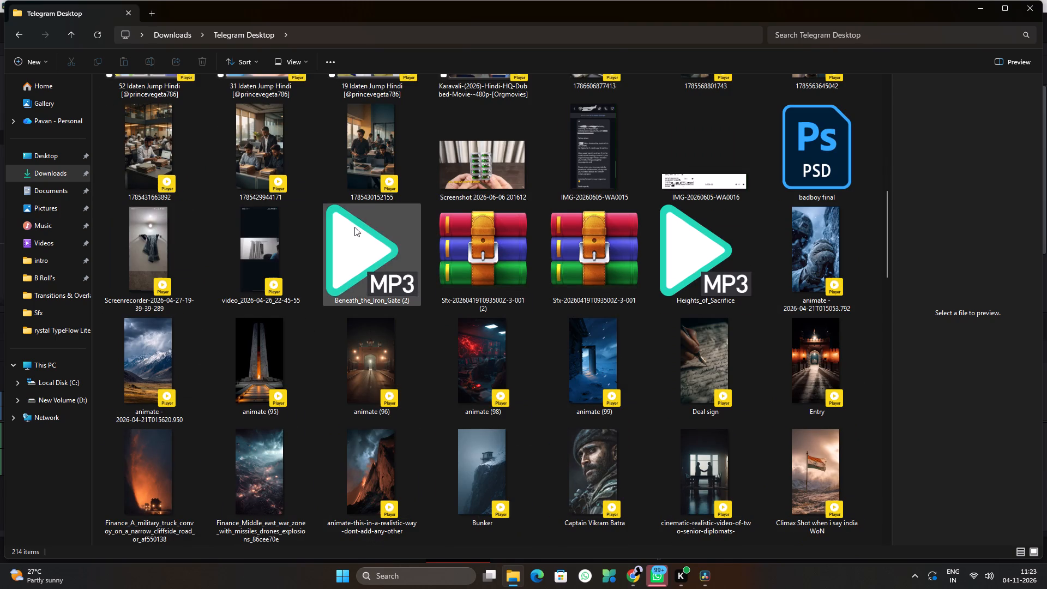
click(122, 148)
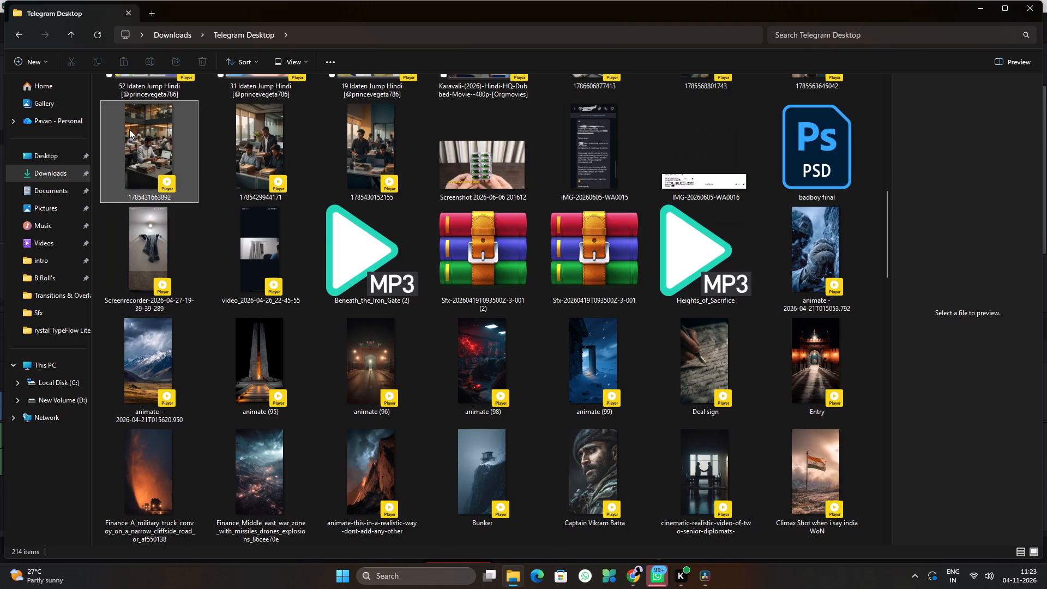
drag(139, 116, 388, 295)
key(alt+Tab)
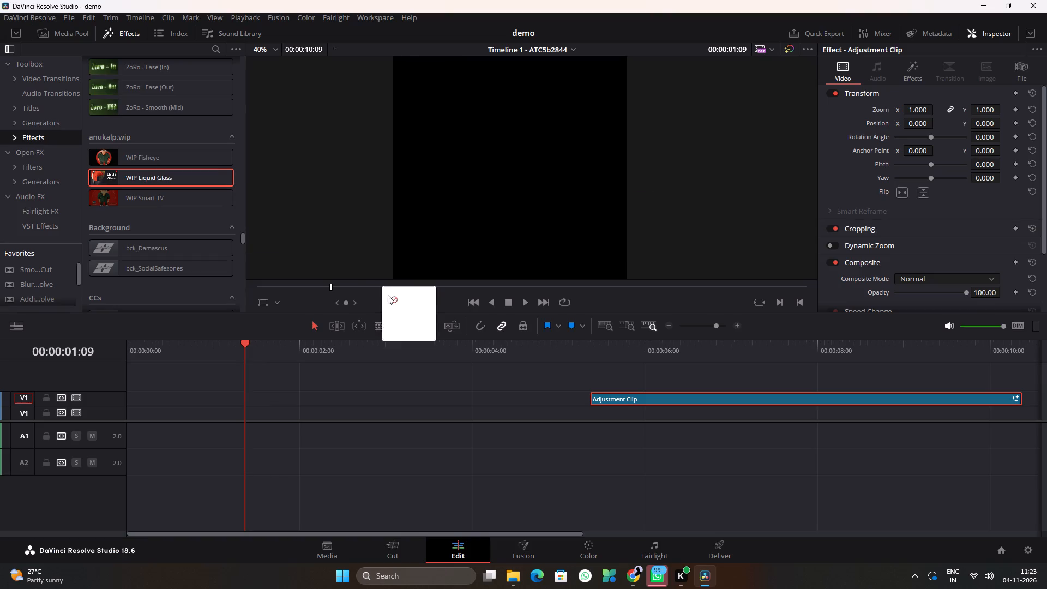
drag(388, 295, 233, 419)
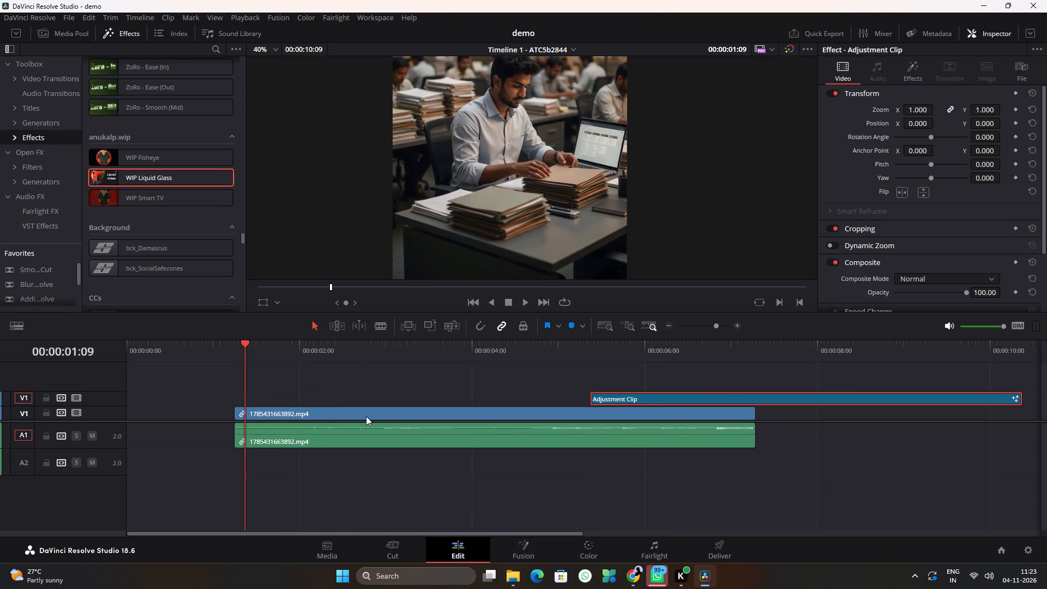
drag(368, 414, 203, 416)
Move the adjustment clip to the timeline's beginning, directly above the video clip.
drag(661, 400, 556, 401)
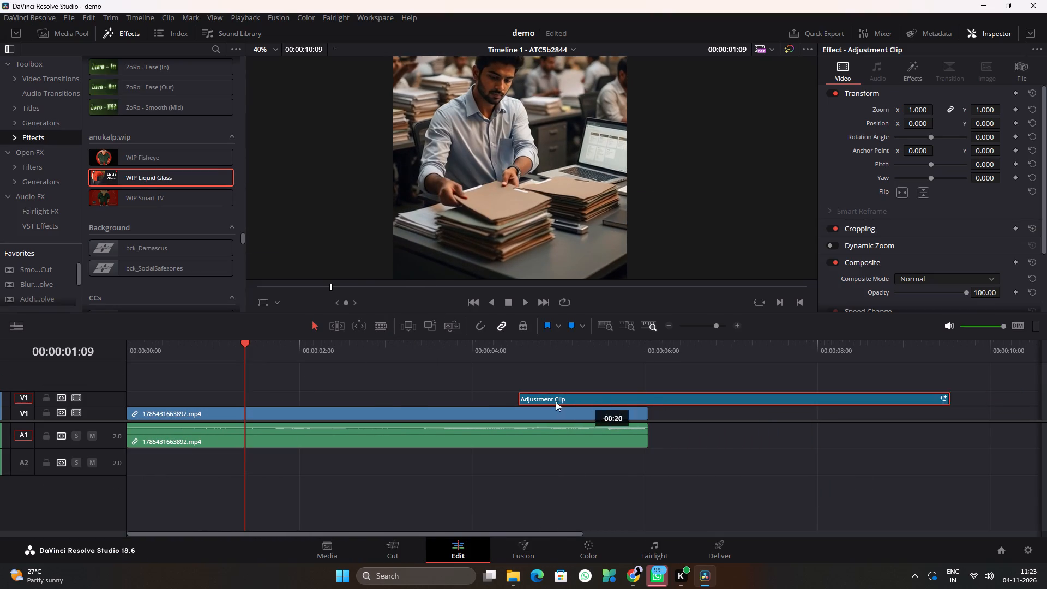
drag(556, 401, 225, 396)
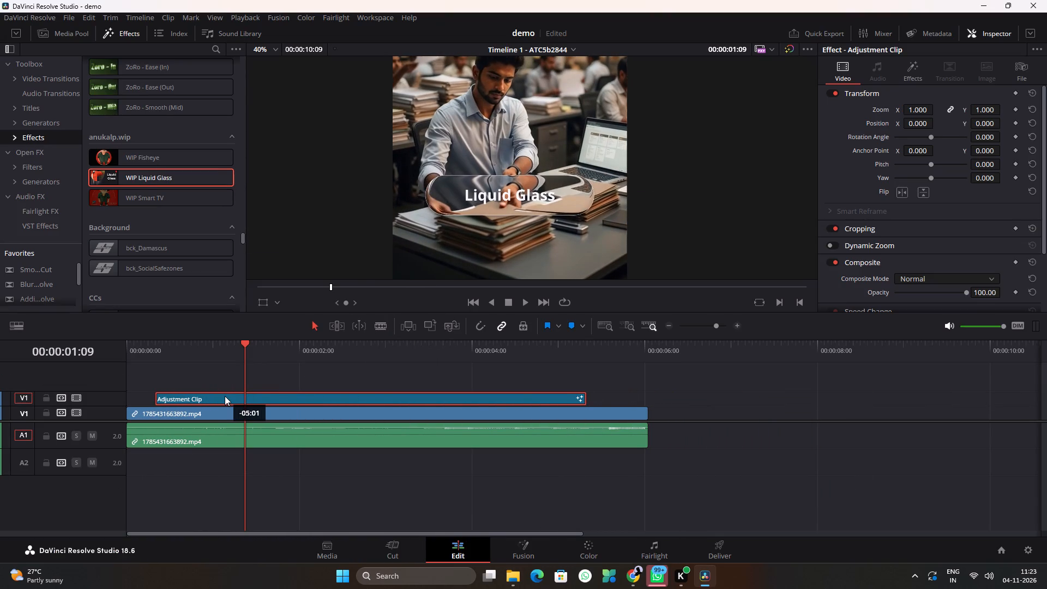
drag(225, 396, 170, 396)
Preview the Liquid Glass effect over the video from the start of the timeline with the whole frame in view.
scroll(540, 183, down, 11)
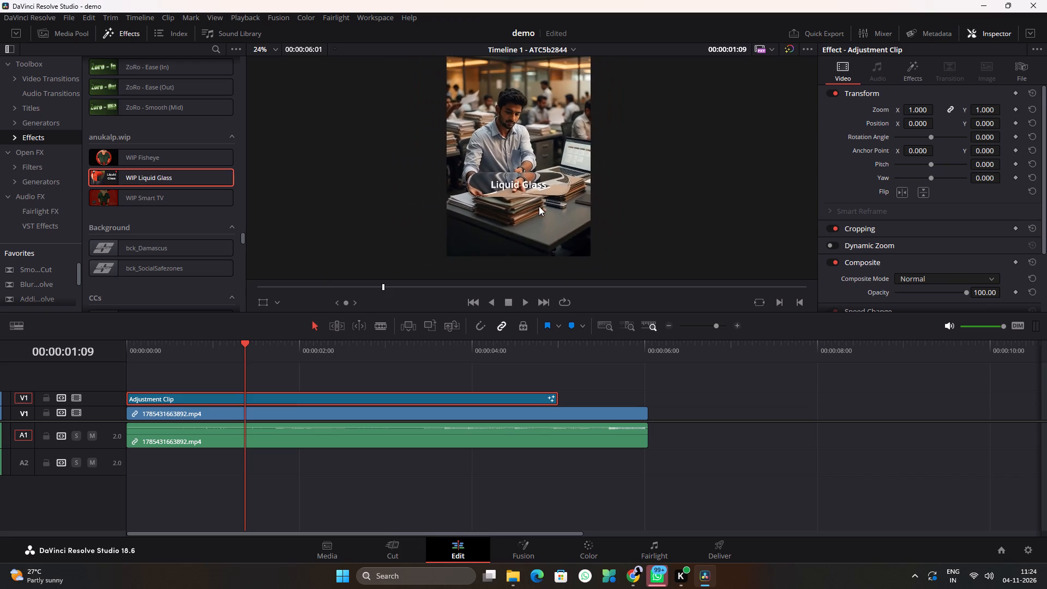
drag(175, 345, 107, 349)
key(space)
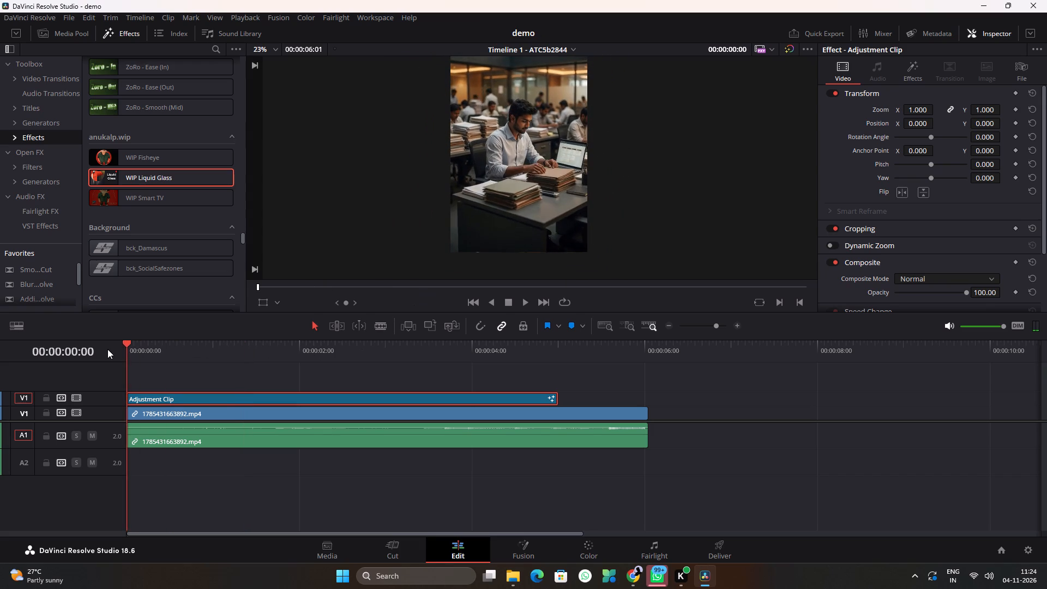
Play the office footage under the Liquid Glass adjustment clip, and inspect the glass label up close at 00:00:04:00.
key(space)
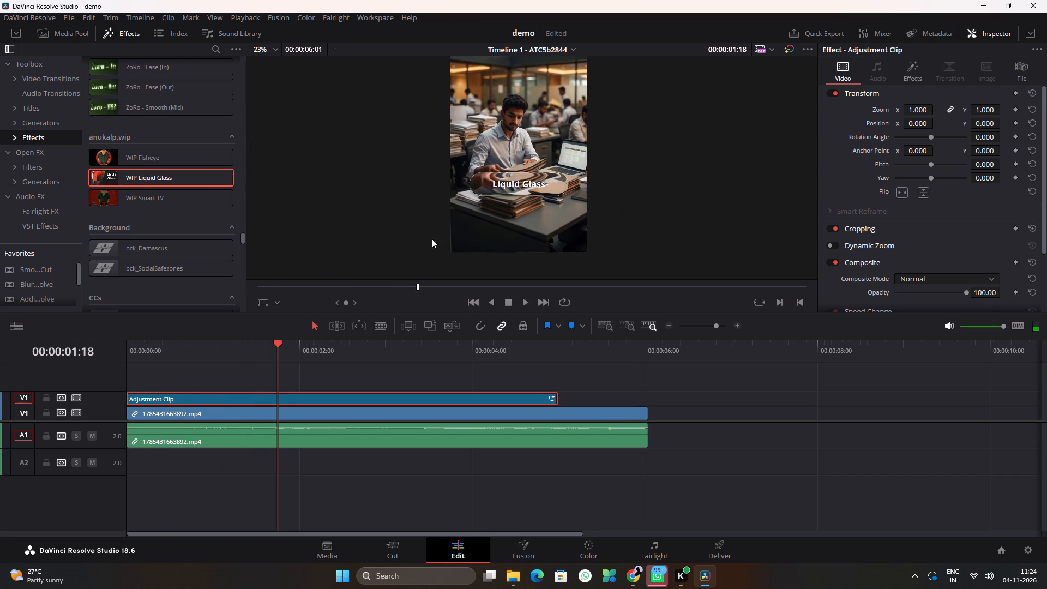
scroll(510, 227, up, 15)
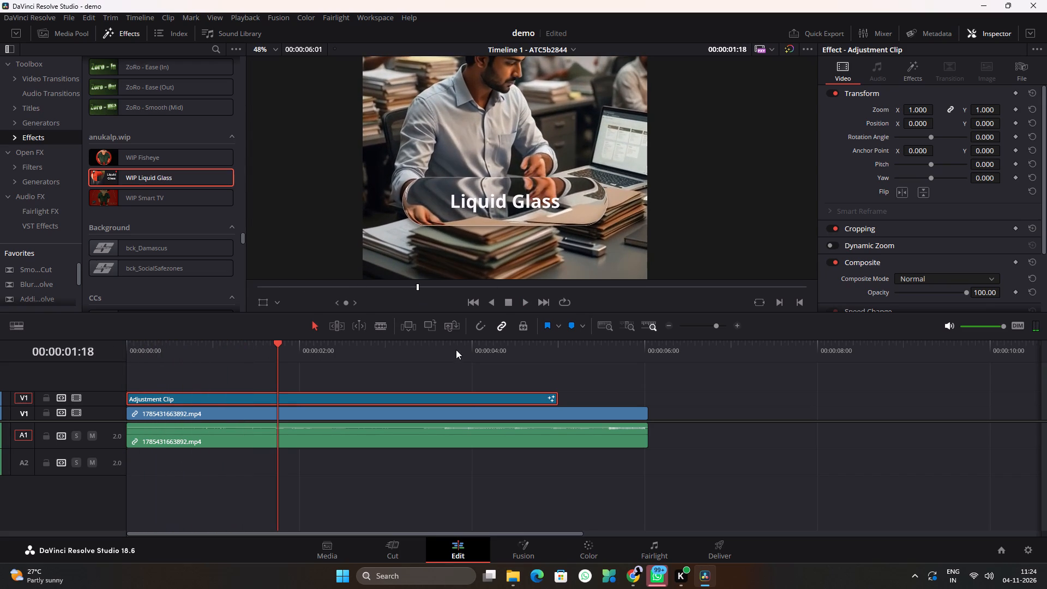
click(473, 356)
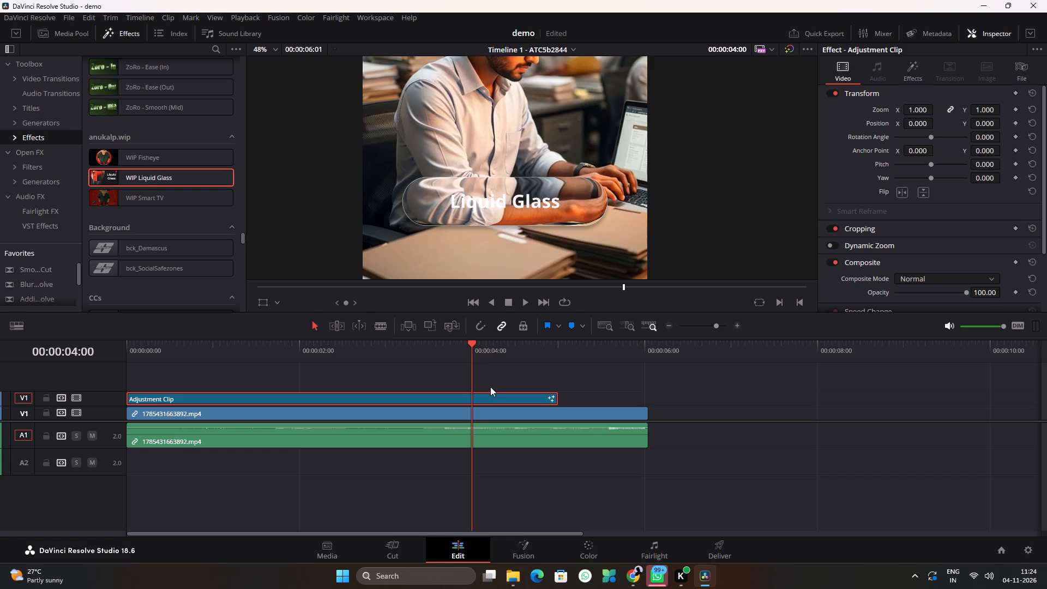
Open the adjustment clip's WIP Liquid Glass controls and look through the Text settings.
click(485, 393)
click(904, 78)
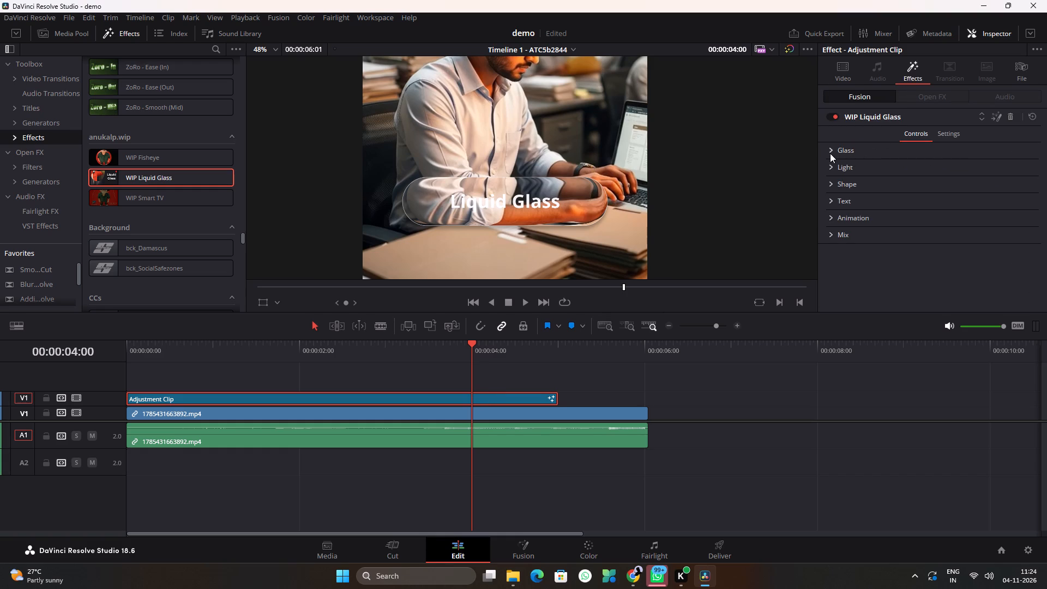
click(832, 200)
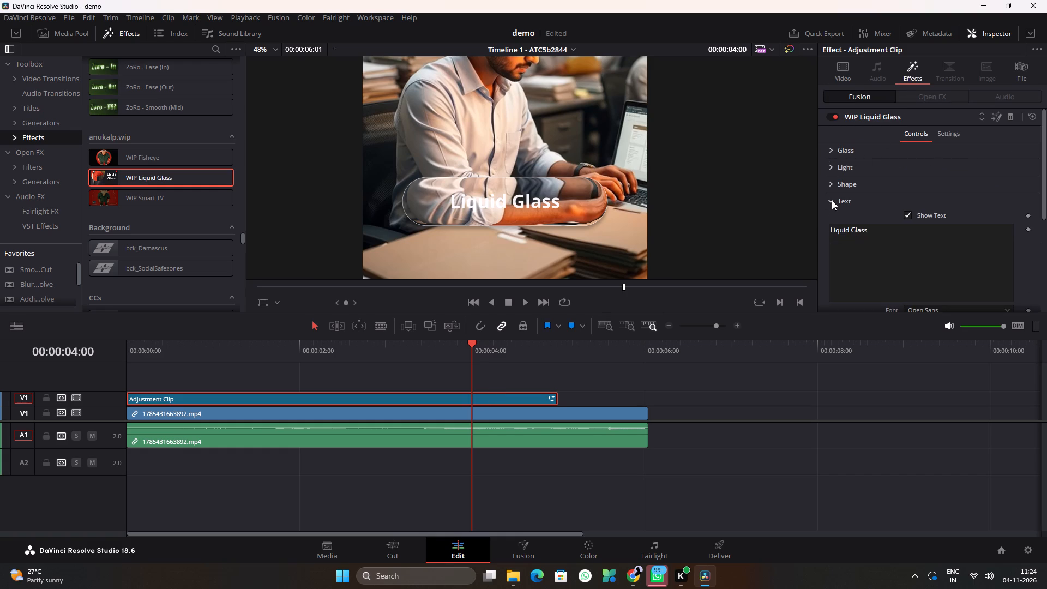
click(832, 200)
click(832, 200)
scroll(878, 284, down, 4)
scroll(878, 284, up, 5)
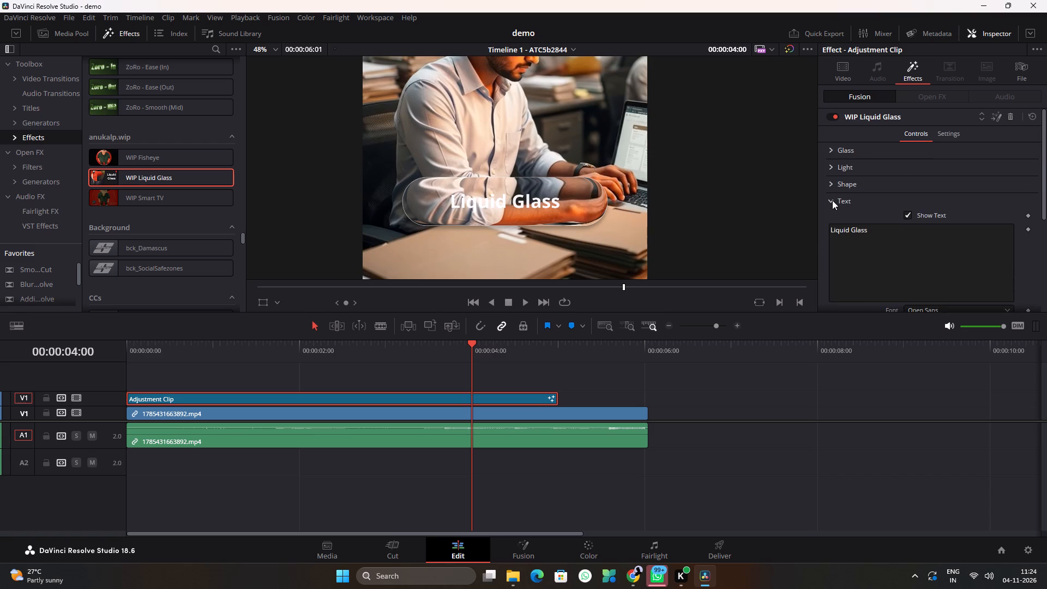
click(832, 200)
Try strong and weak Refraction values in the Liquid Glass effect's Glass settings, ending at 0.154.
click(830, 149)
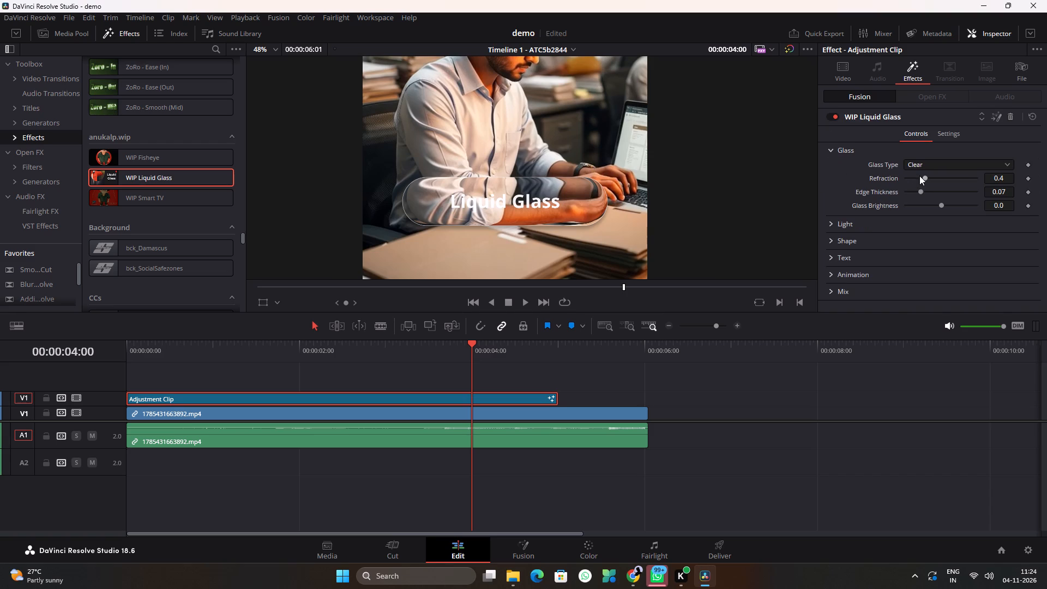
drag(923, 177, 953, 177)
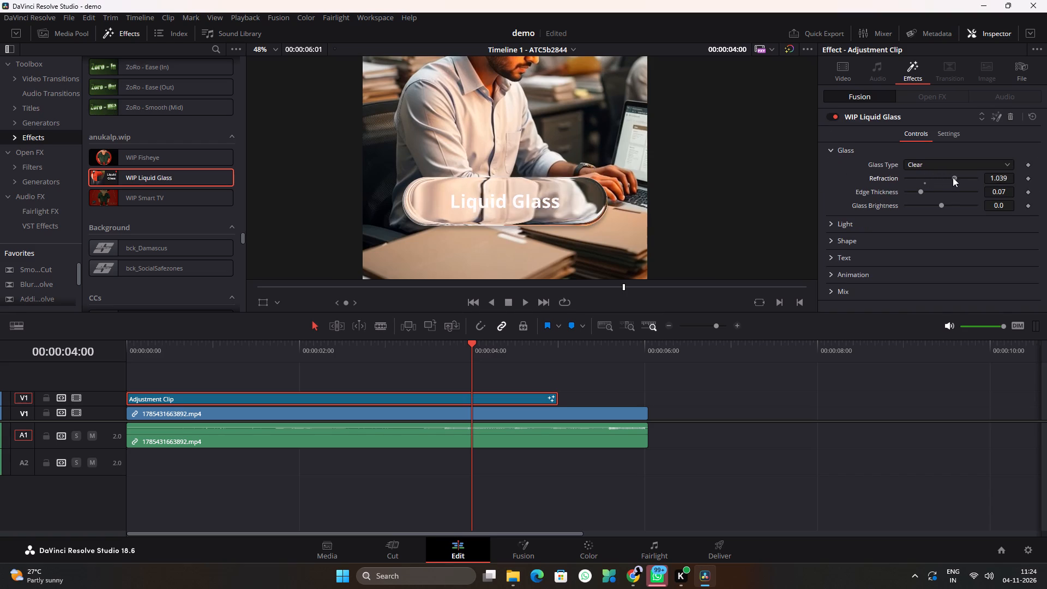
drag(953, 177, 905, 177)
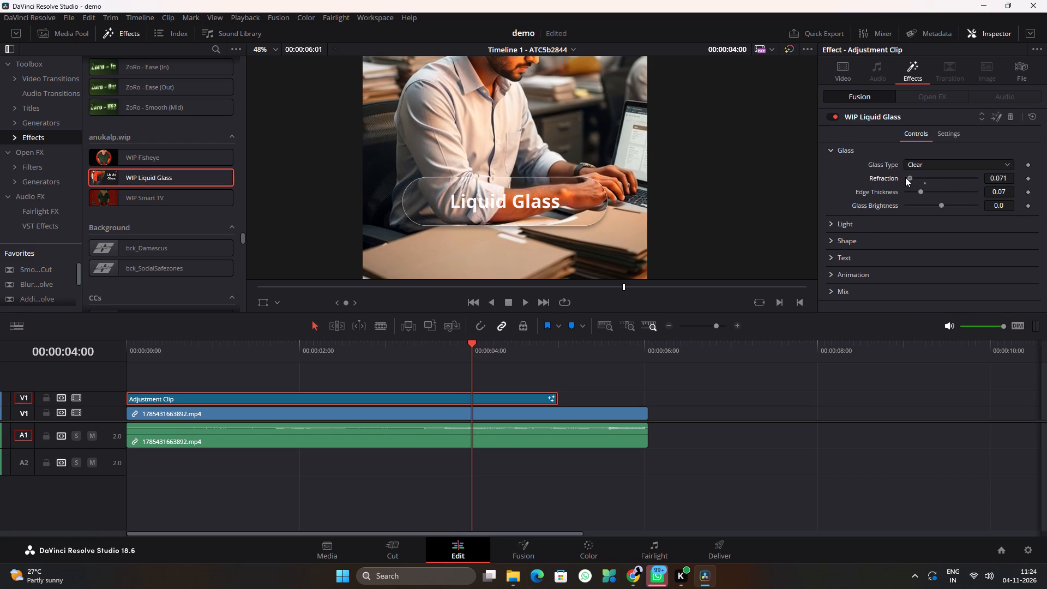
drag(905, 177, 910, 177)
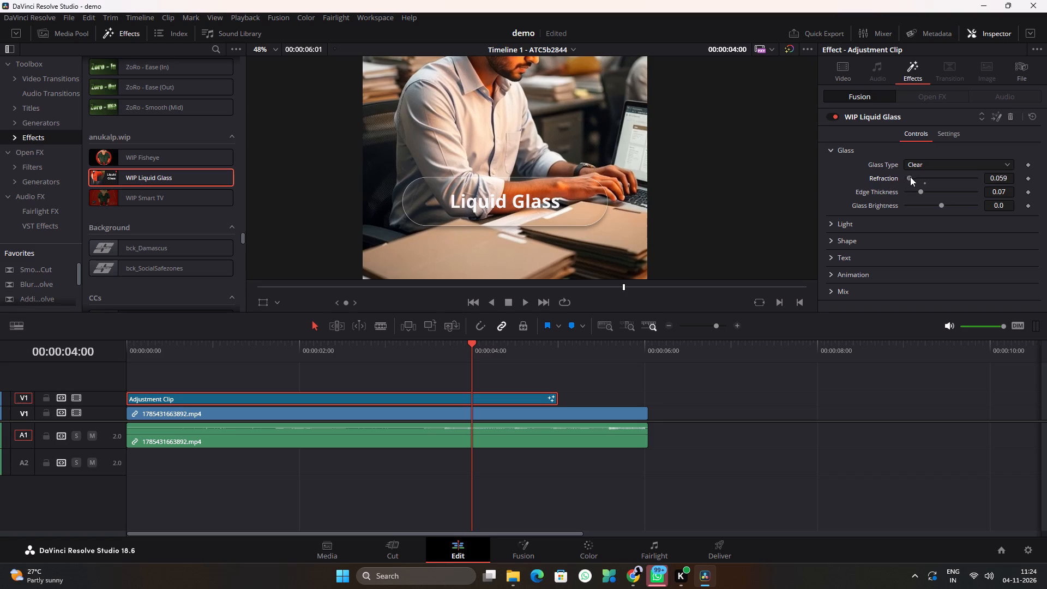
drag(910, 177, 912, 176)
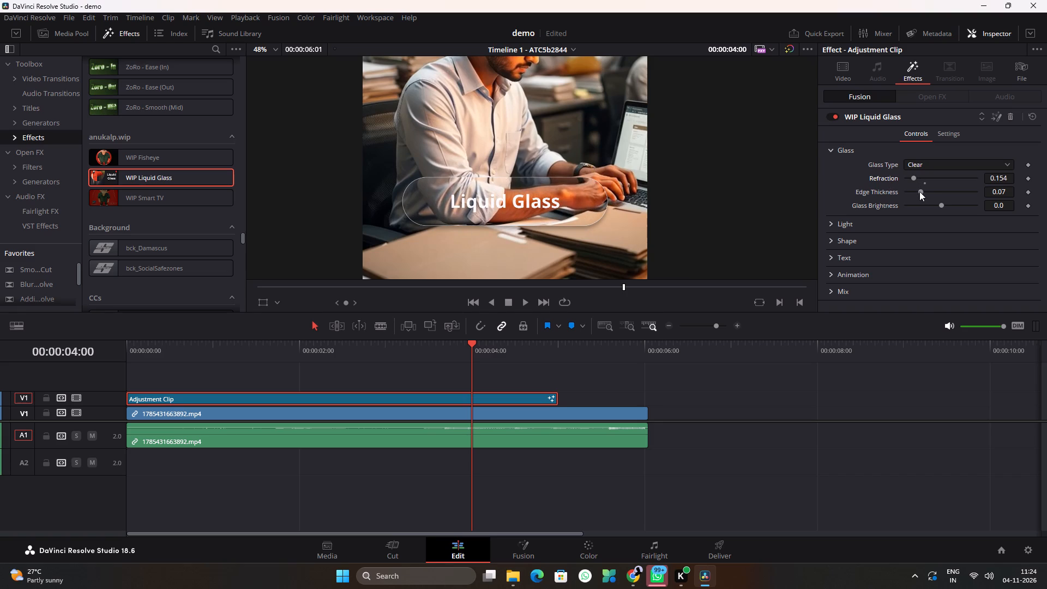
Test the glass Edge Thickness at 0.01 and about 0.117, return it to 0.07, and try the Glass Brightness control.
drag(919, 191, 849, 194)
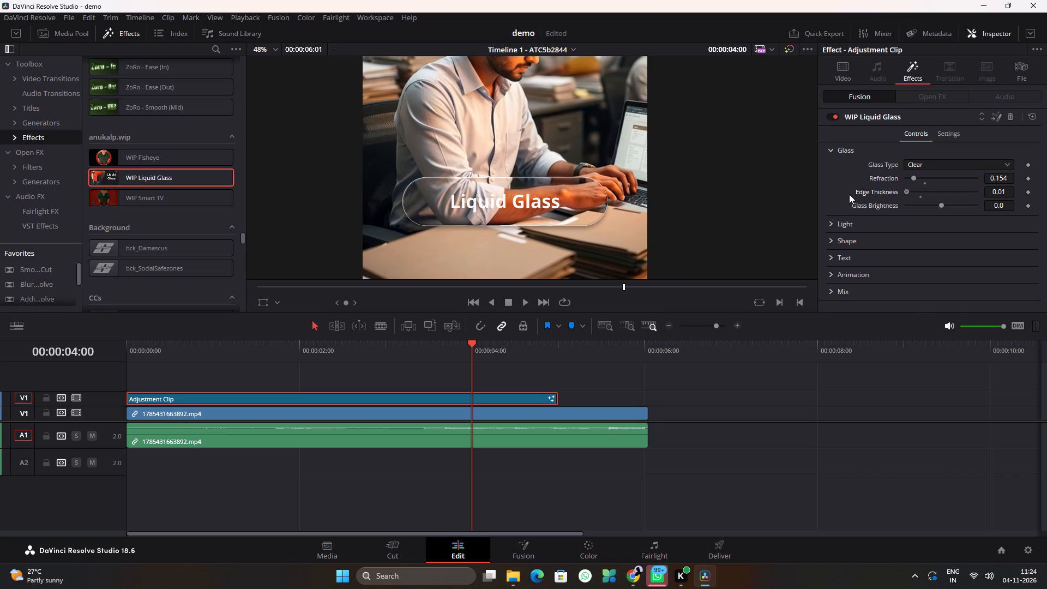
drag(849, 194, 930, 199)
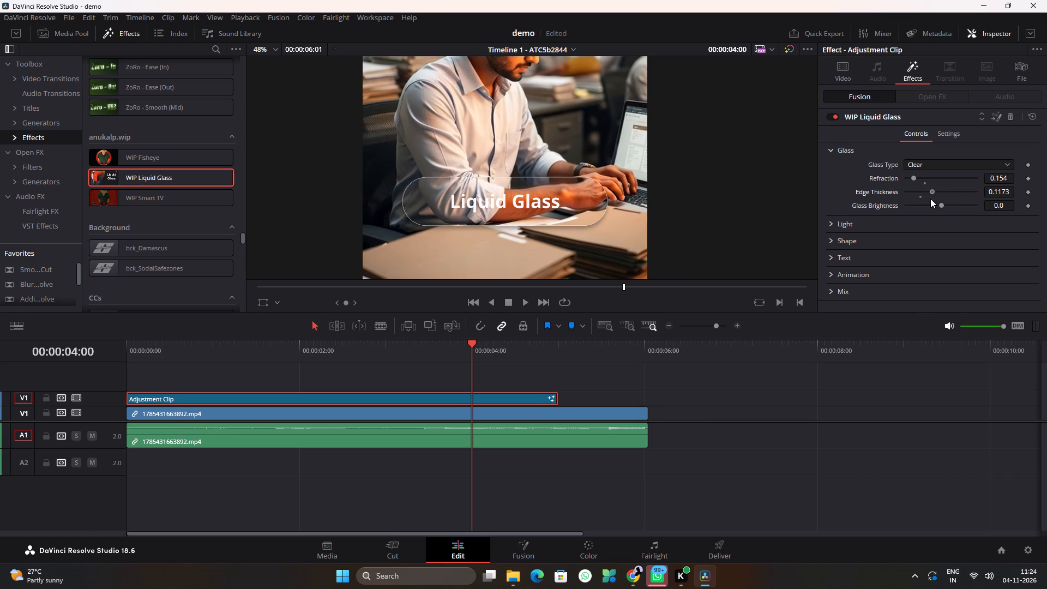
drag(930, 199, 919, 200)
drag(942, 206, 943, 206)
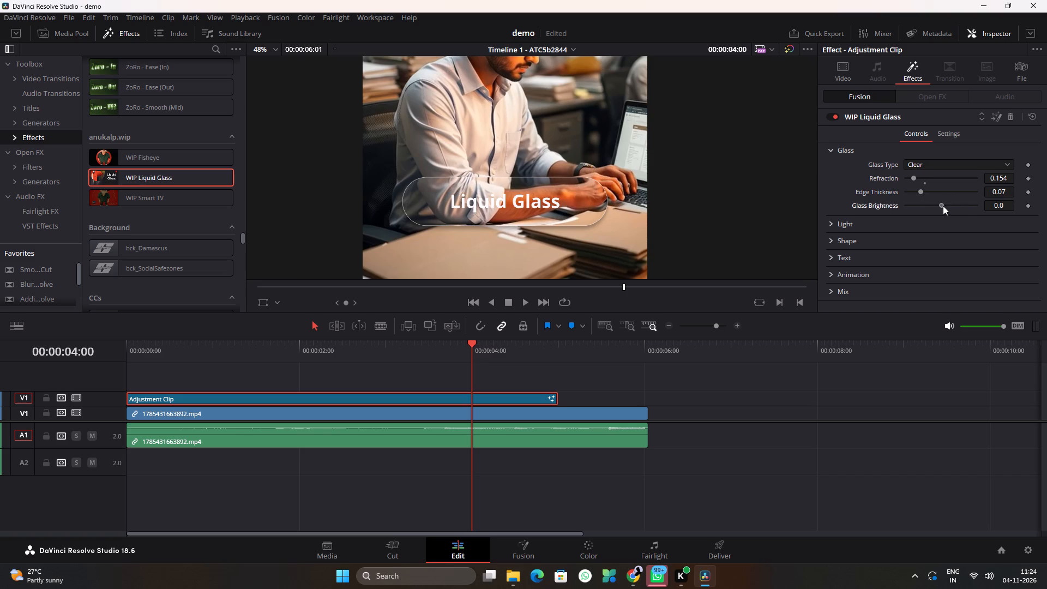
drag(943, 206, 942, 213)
Set the Liquid Glass effect's Refraction to 0.354.
drag(914, 178, 925, 178)
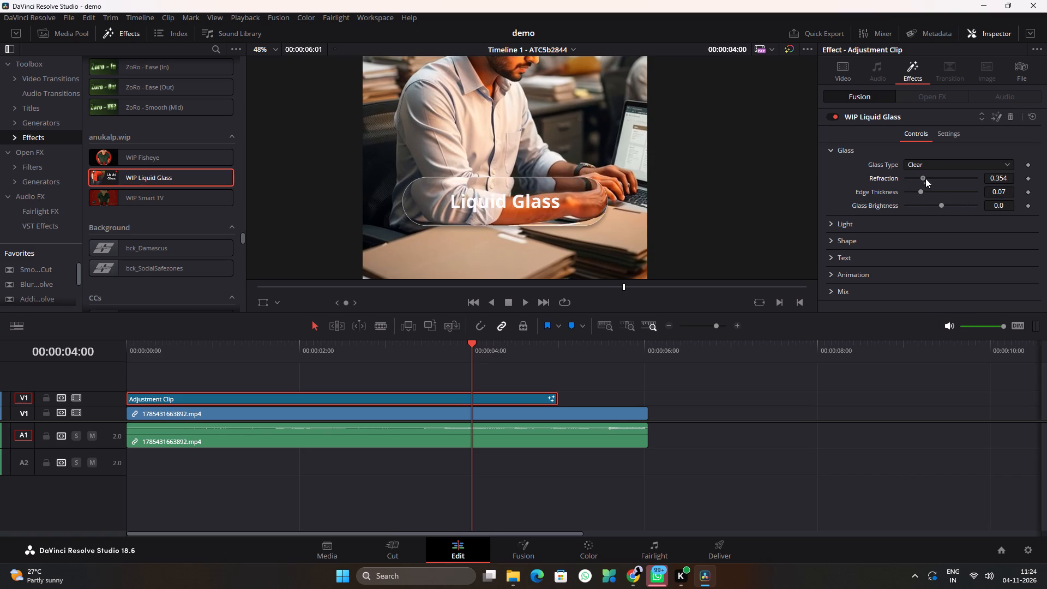
drag(925, 178, 924, 179)
Set the Liquid Glass effect's Glass Type to Frosted.
click(931, 165)
click(917, 191)
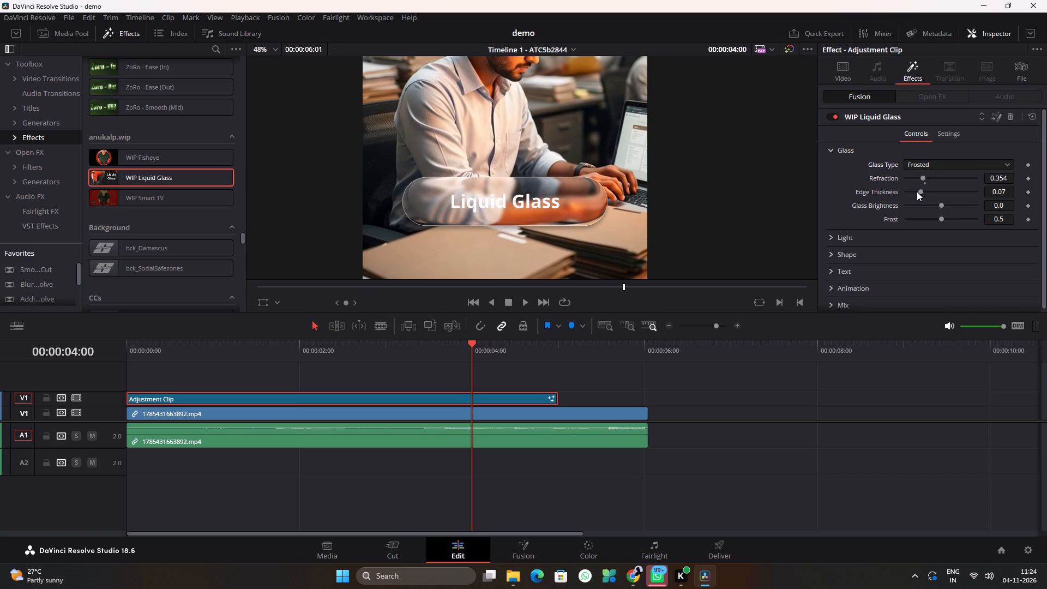
Try the Frosted, Tinted, Prism and Bubble glass types on the Liquid Glass effect, ending with Glass Type set to Clear.
click(923, 165)
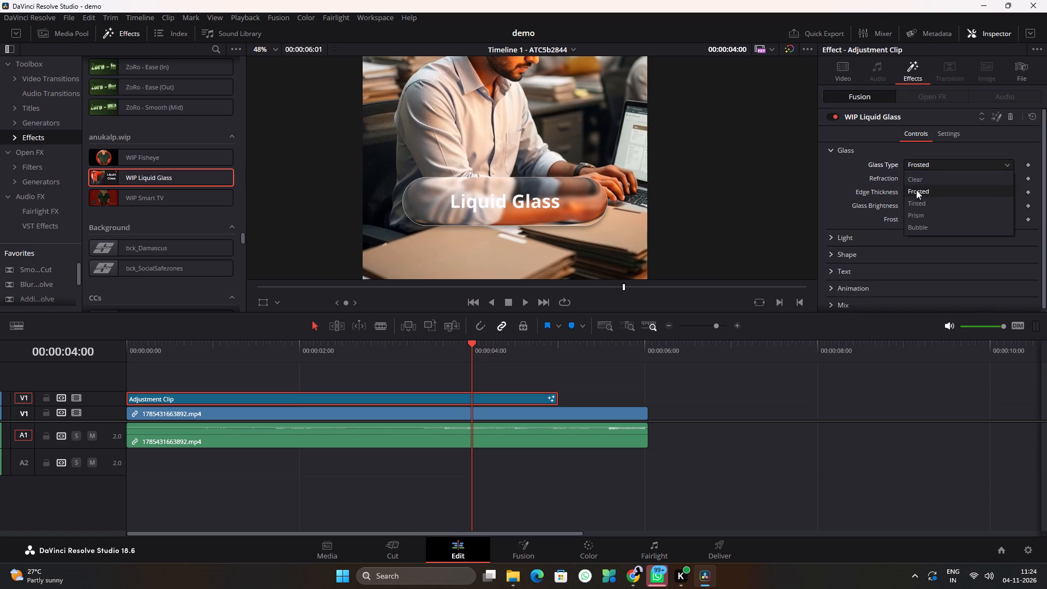
click(916, 192)
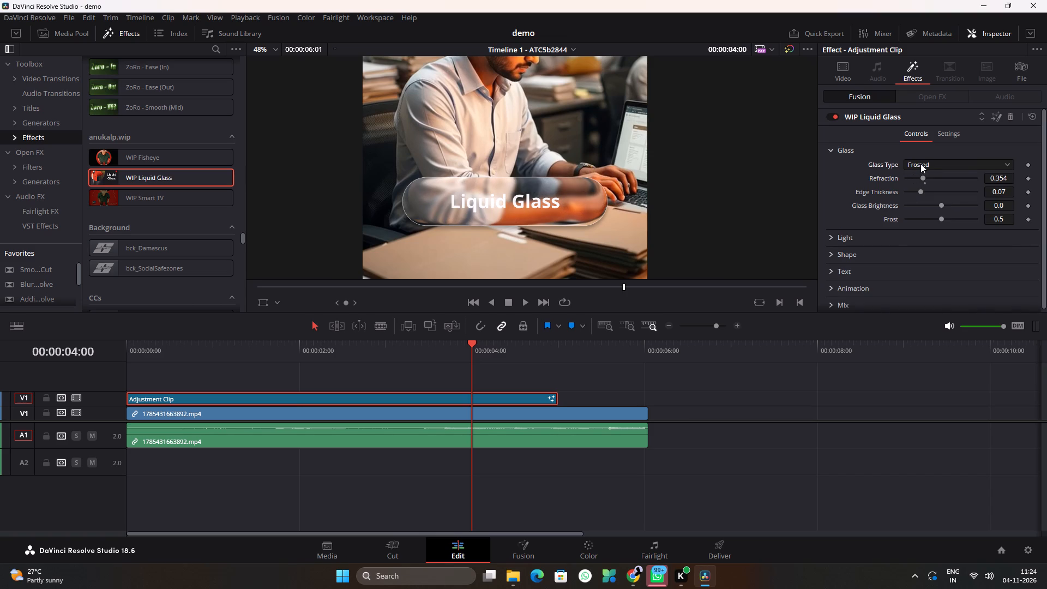
click(920, 163)
click(920, 202)
click(922, 163)
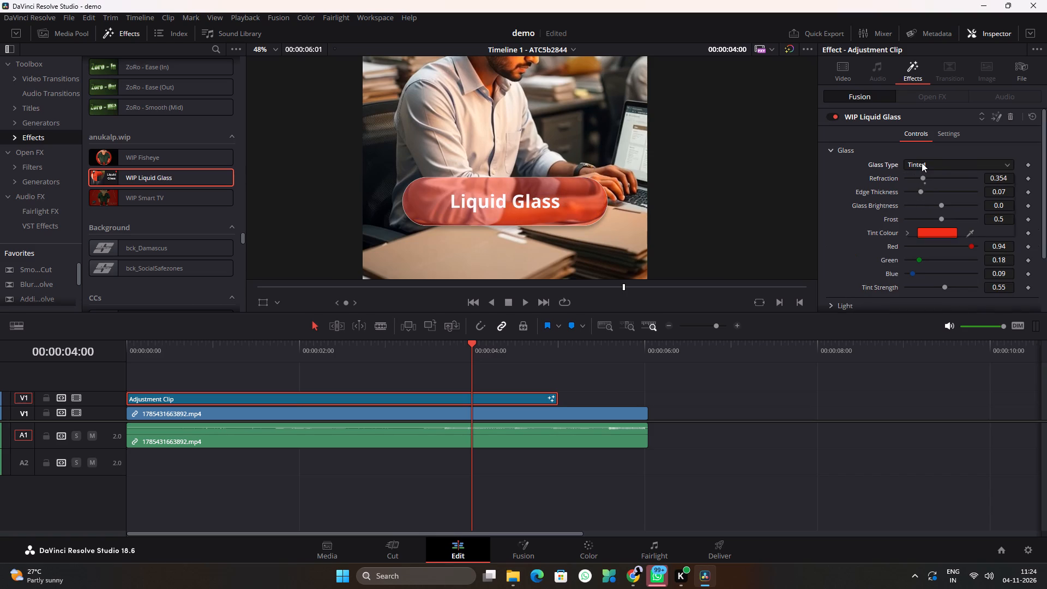
click(924, 218)
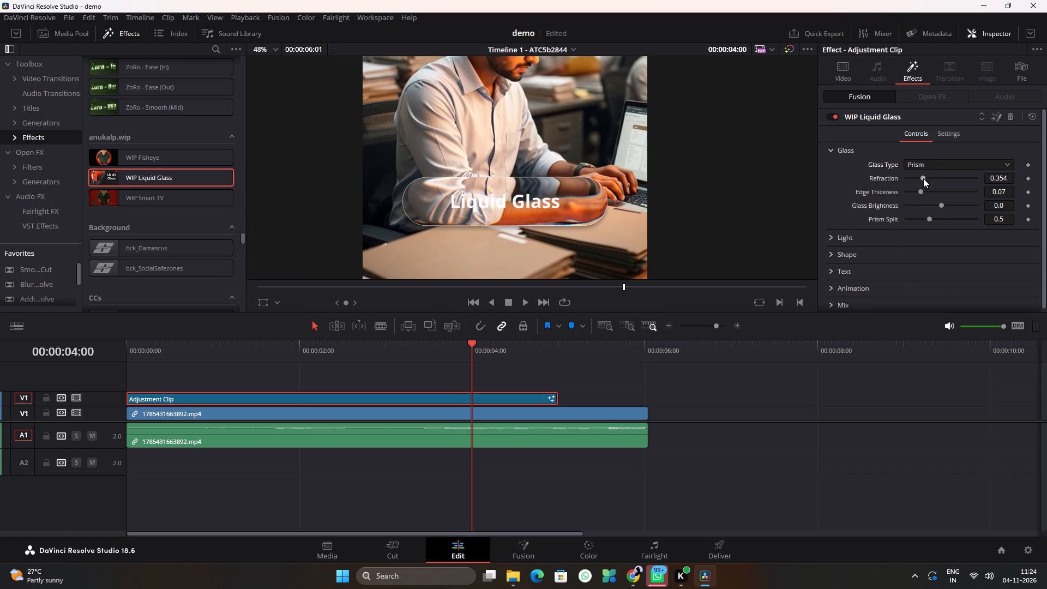
click(923, 164)
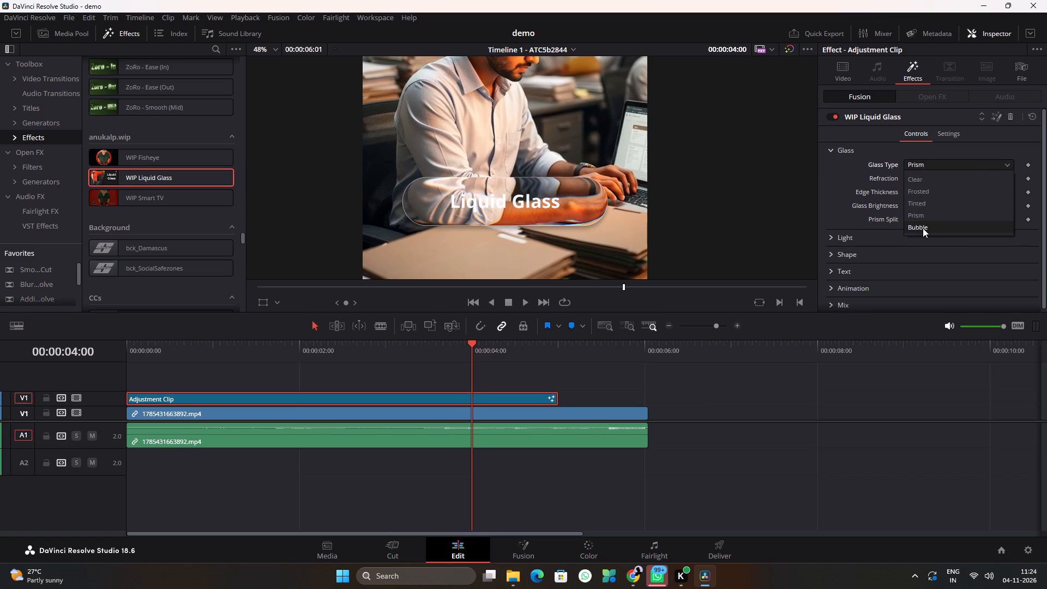
click(923, 228)
click(920, 166)
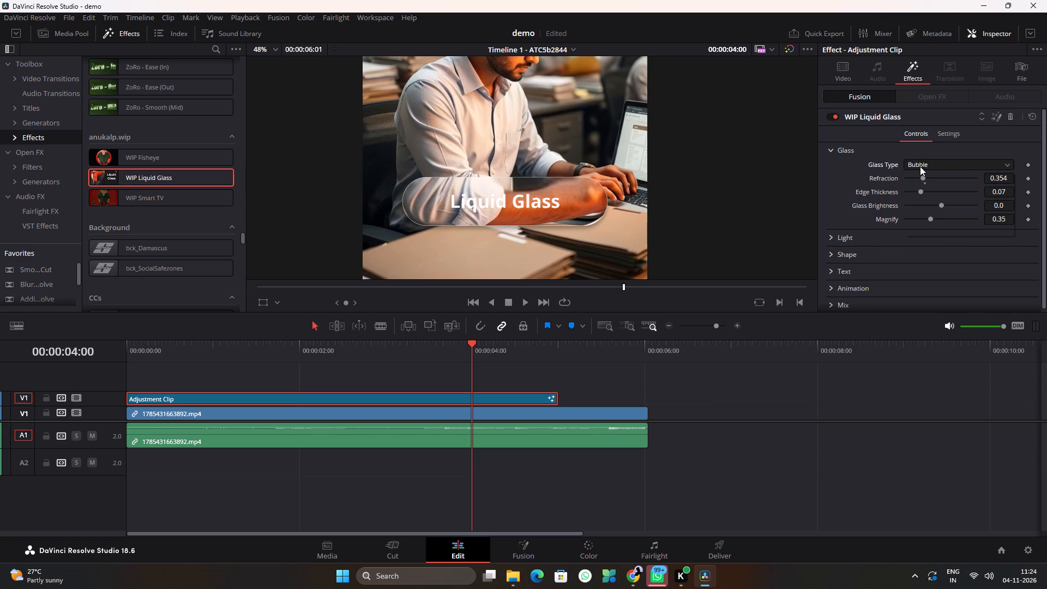
click(914, 177)
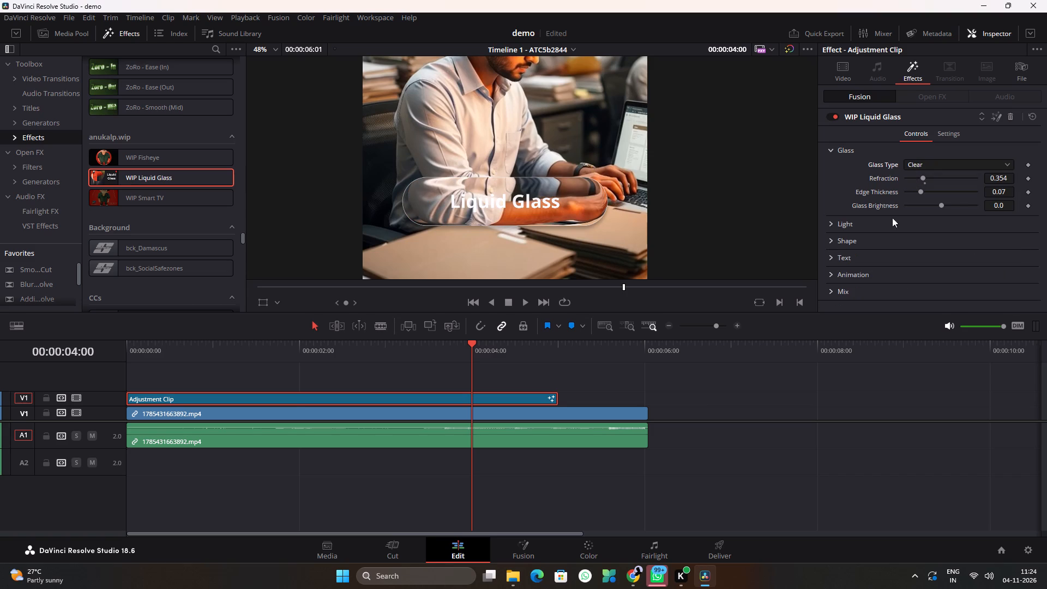
Set the Highlight in the Liquid Glass effect's Light settings to 0.756.
click(832, 153)
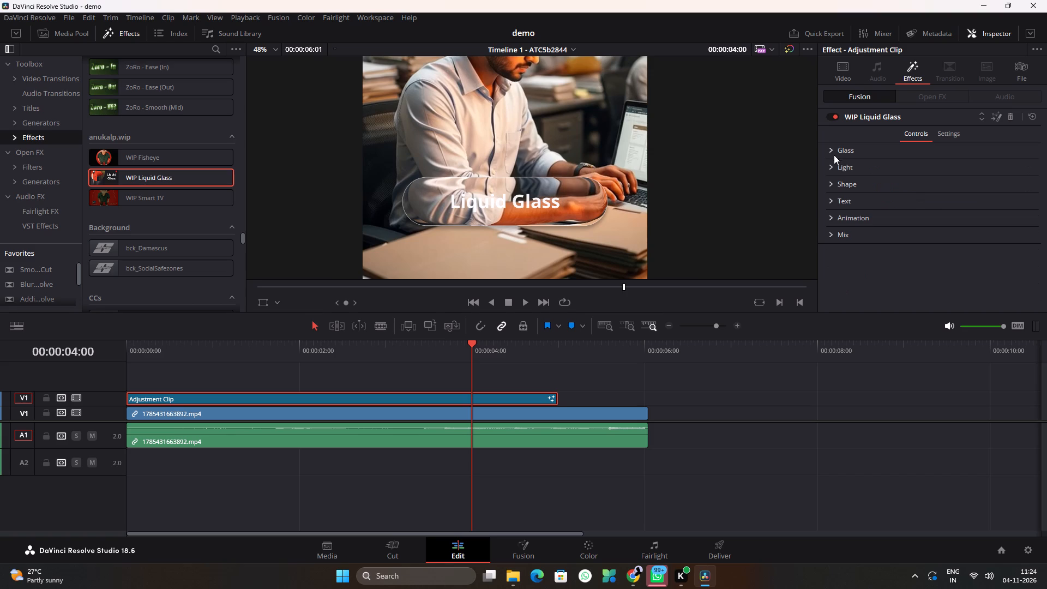
click(833, 169)
click(925, 181)
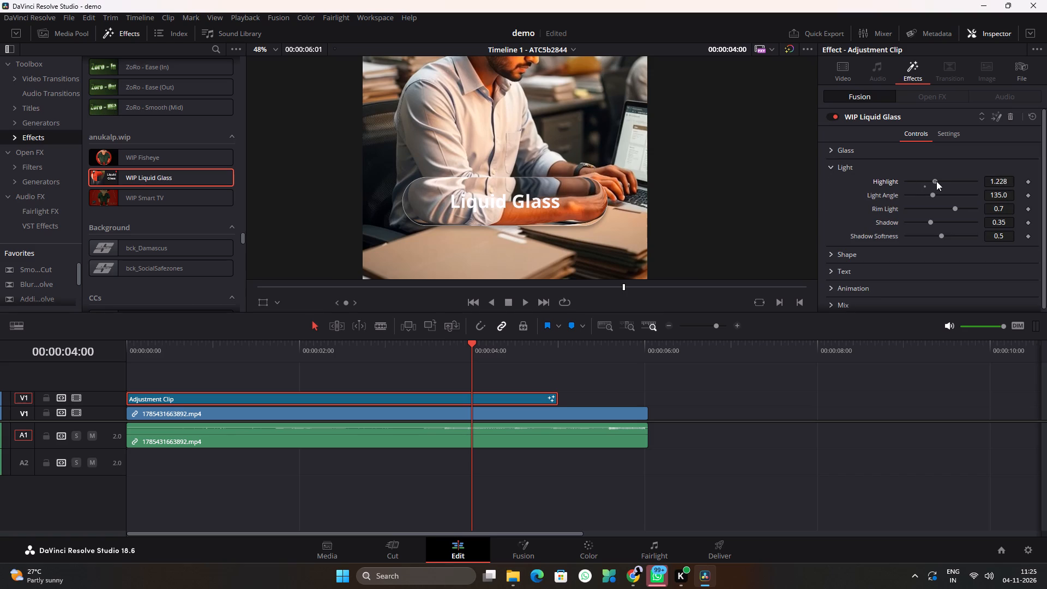
click(829, 167)
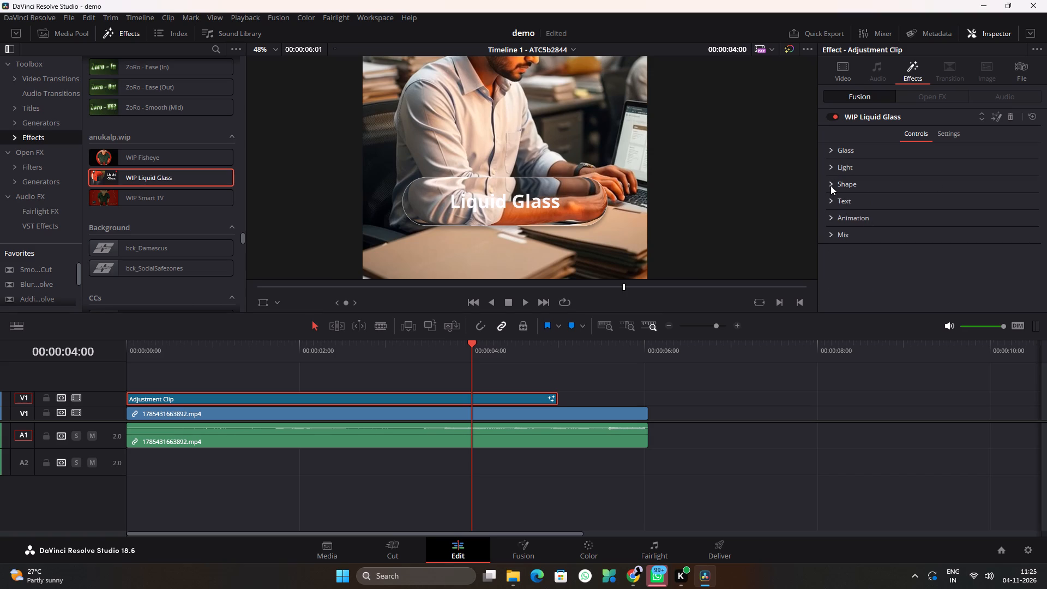
Set the glass pill's Size to 0.55 and its Height to 0.148 in the Shape settings.
click(831, 185)
drag(934, 212, 925, 212)
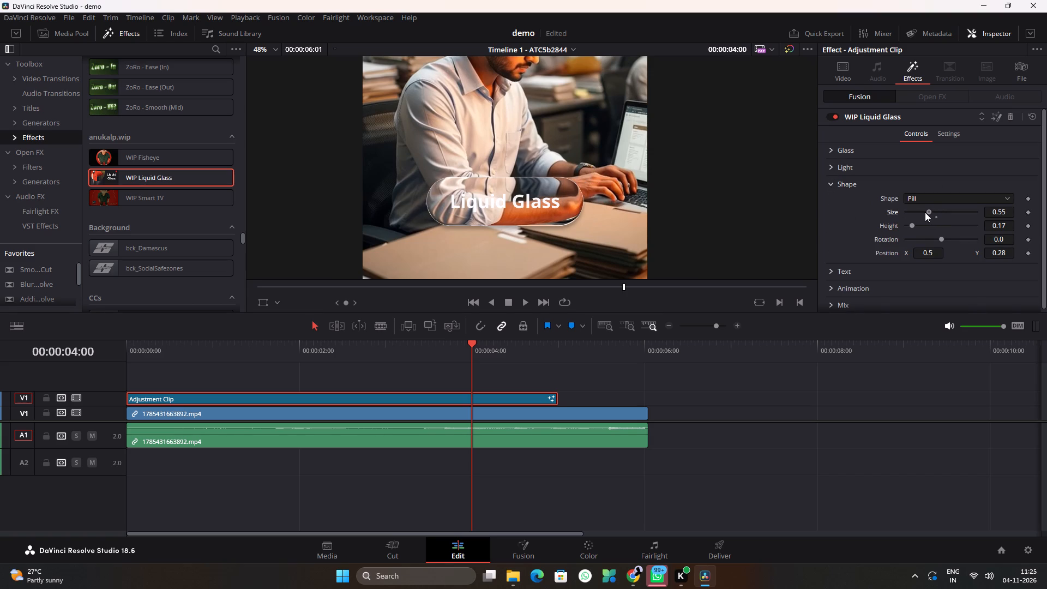
drag(925, 212, 926, 212)
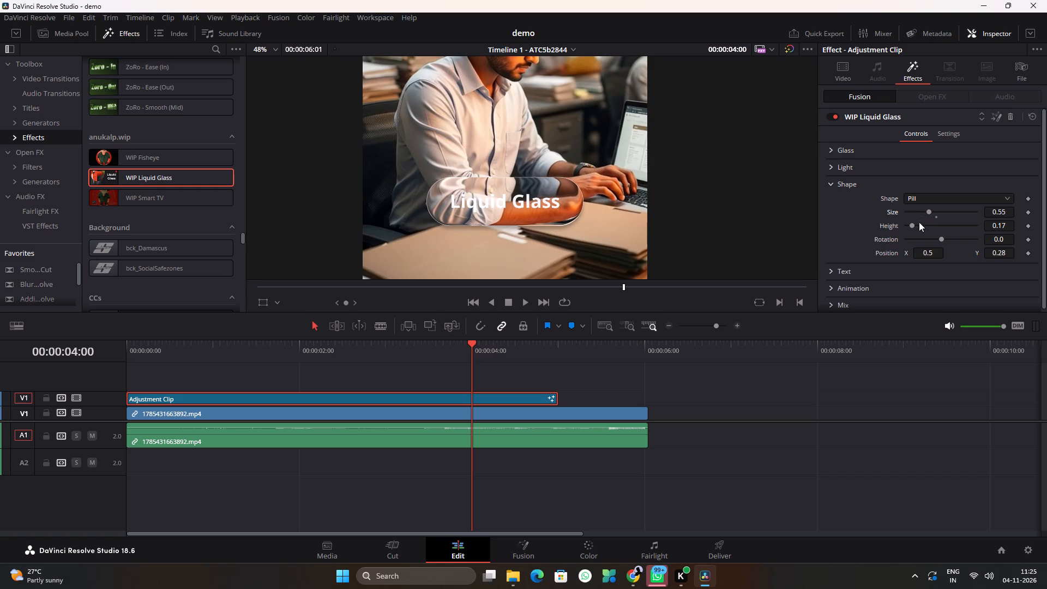
click(911, 224)
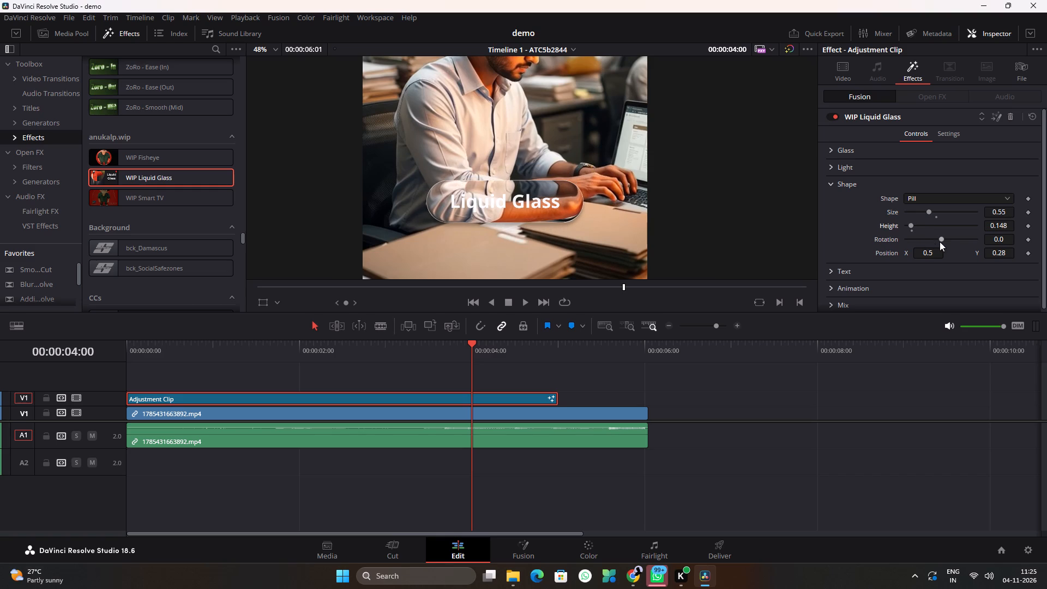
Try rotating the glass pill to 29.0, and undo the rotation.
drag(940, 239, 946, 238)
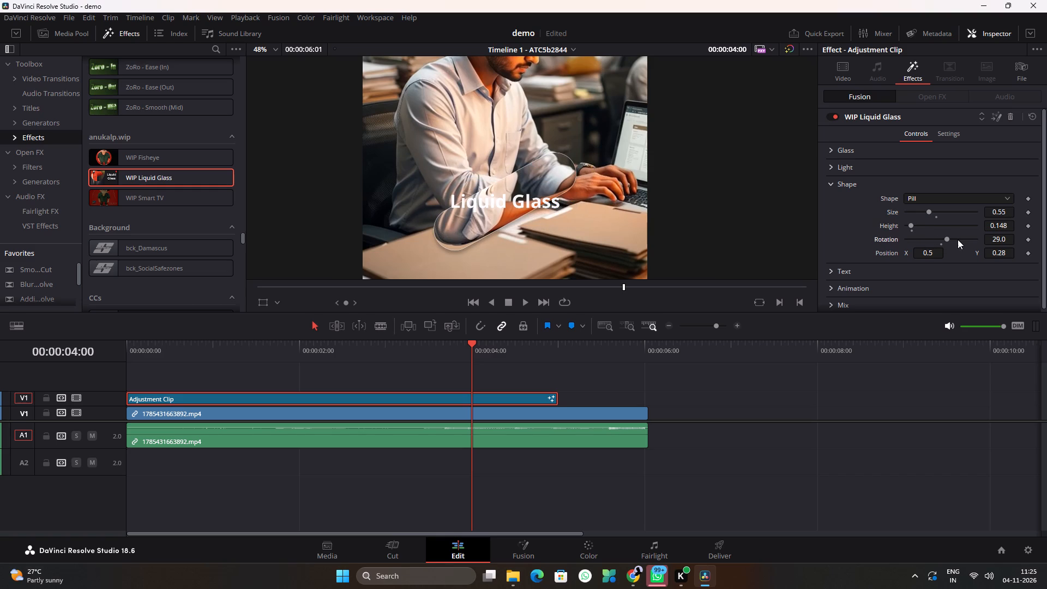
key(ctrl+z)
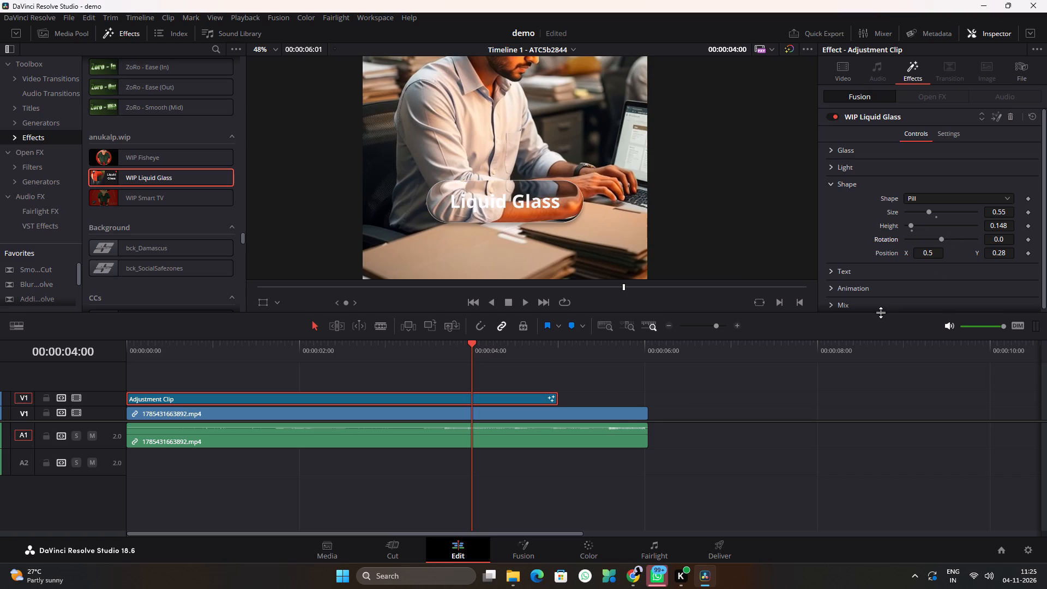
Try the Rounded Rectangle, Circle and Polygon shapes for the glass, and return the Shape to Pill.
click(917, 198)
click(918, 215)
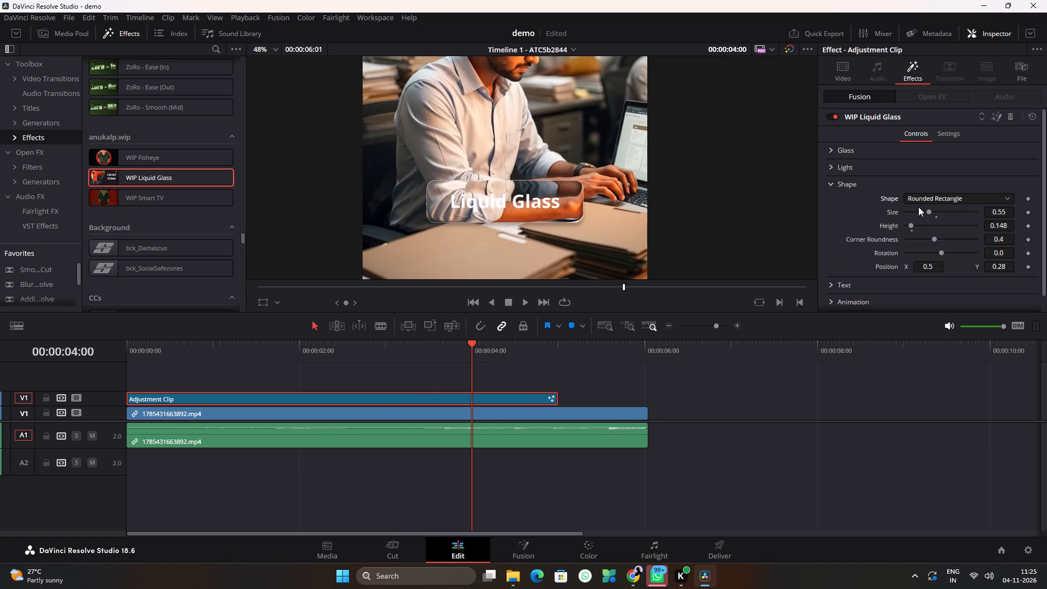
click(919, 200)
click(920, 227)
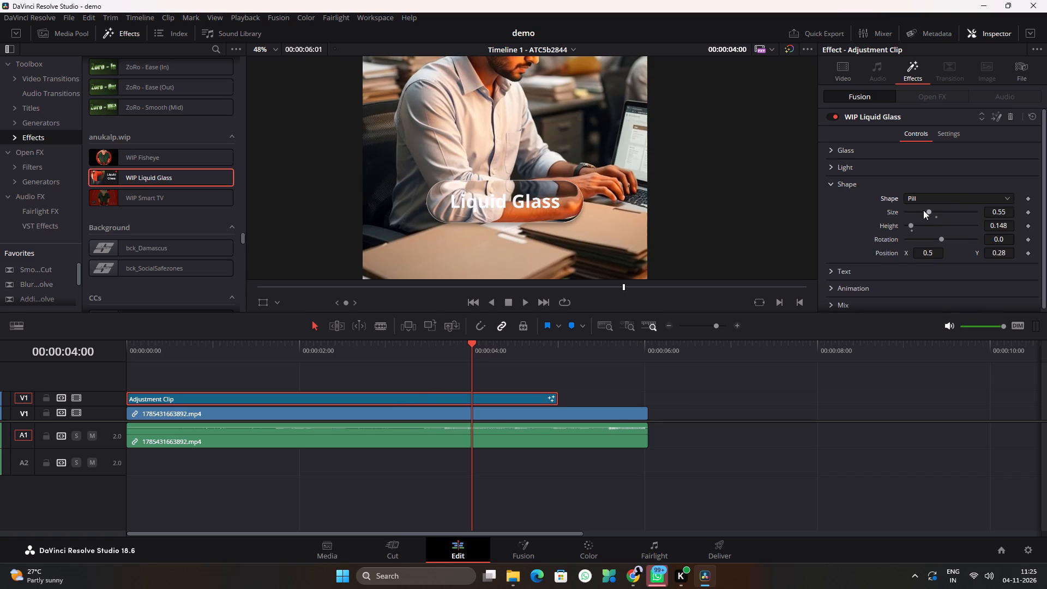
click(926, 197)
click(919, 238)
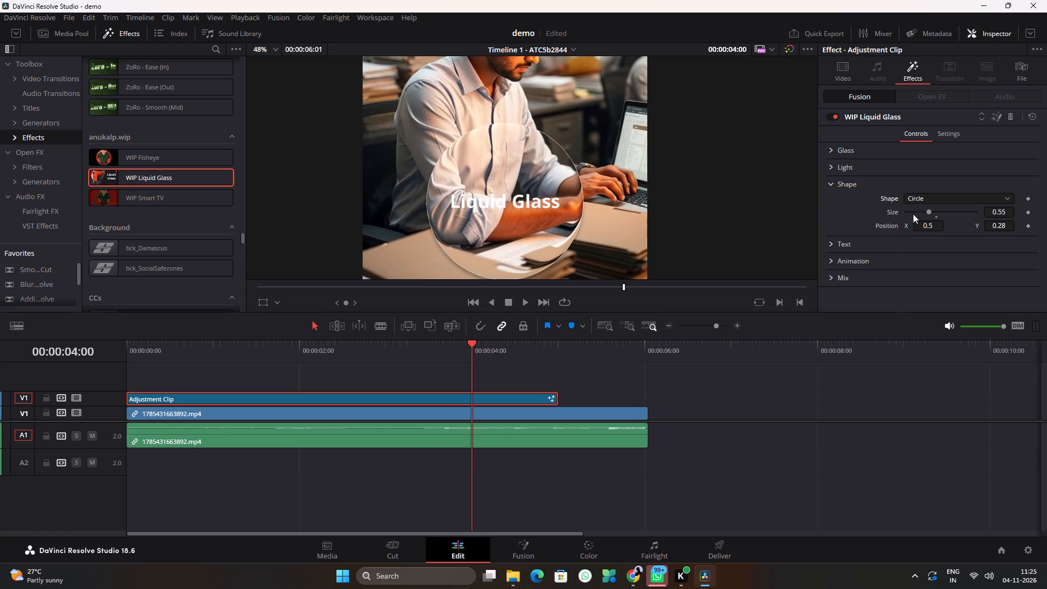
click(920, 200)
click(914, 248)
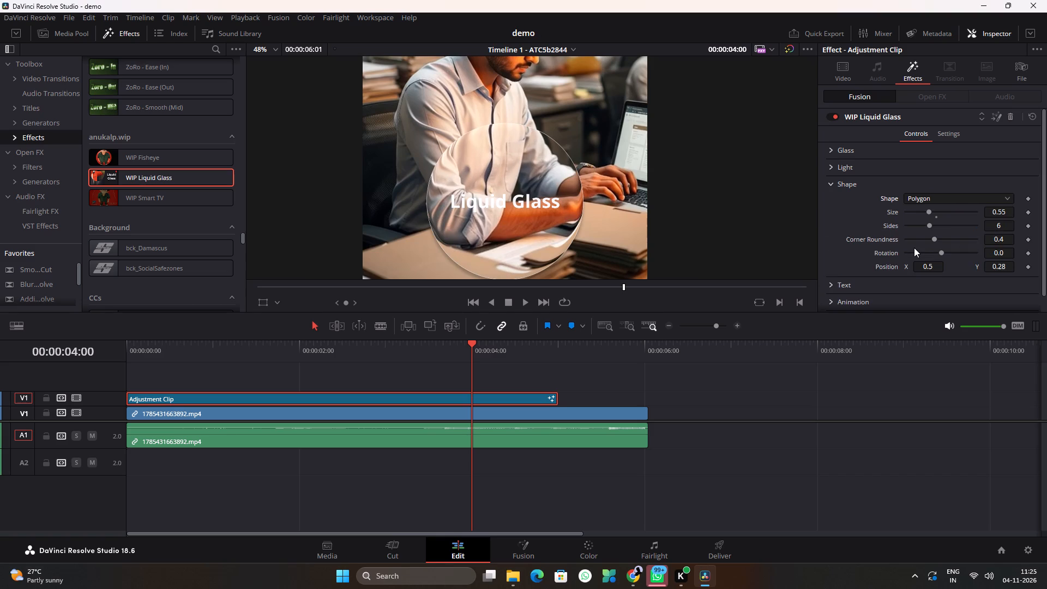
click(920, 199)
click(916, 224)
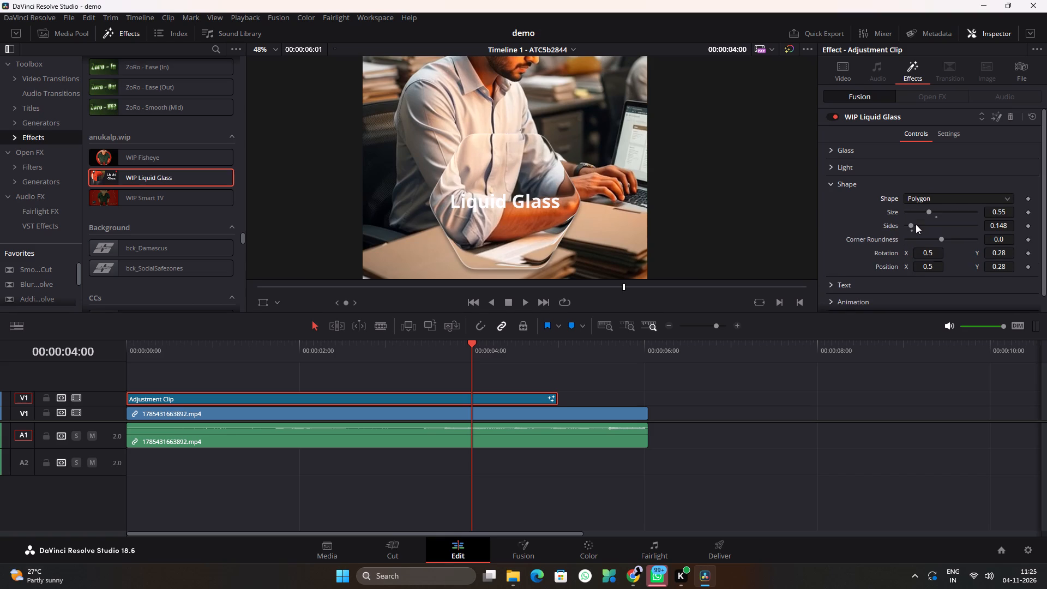
Play the timeline from the start to preview the glass animation, first in the viewer and again from the start in full screen.
drag(164, 343, 112, 342)
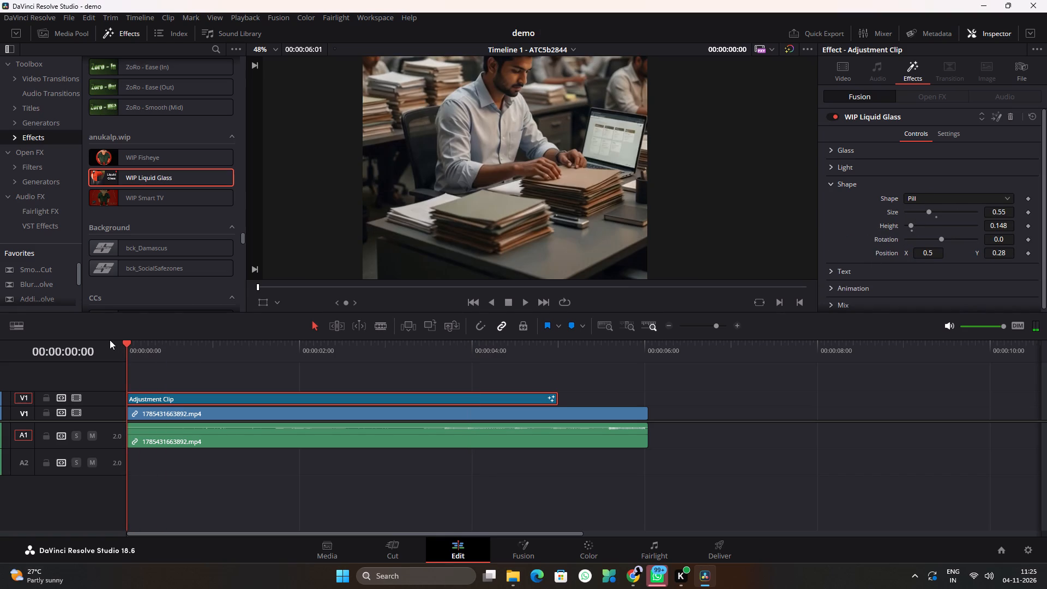
key(space)
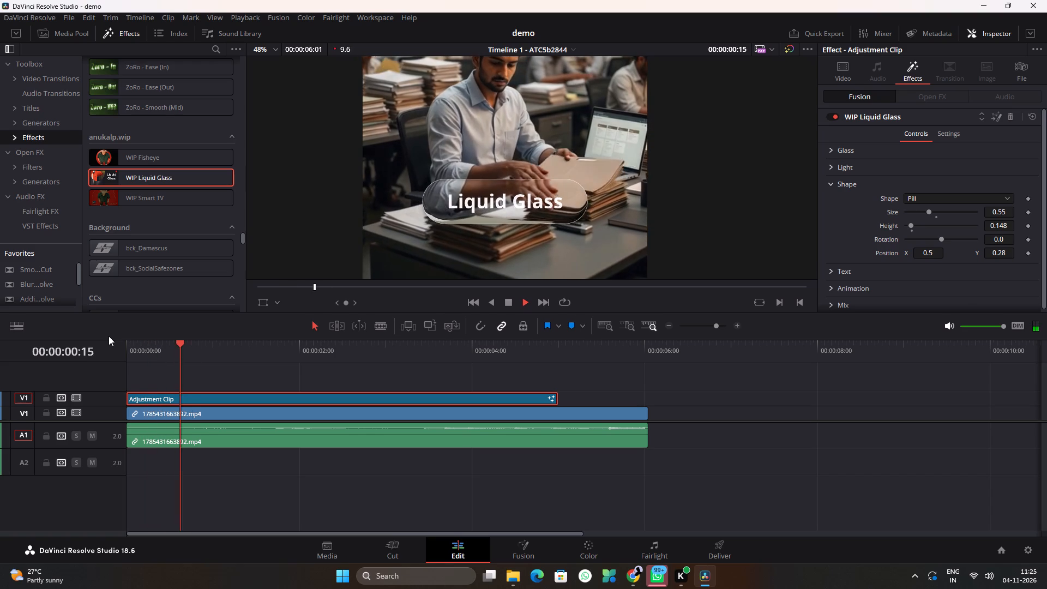
key(space)
scroll(489, 205, down, 12)
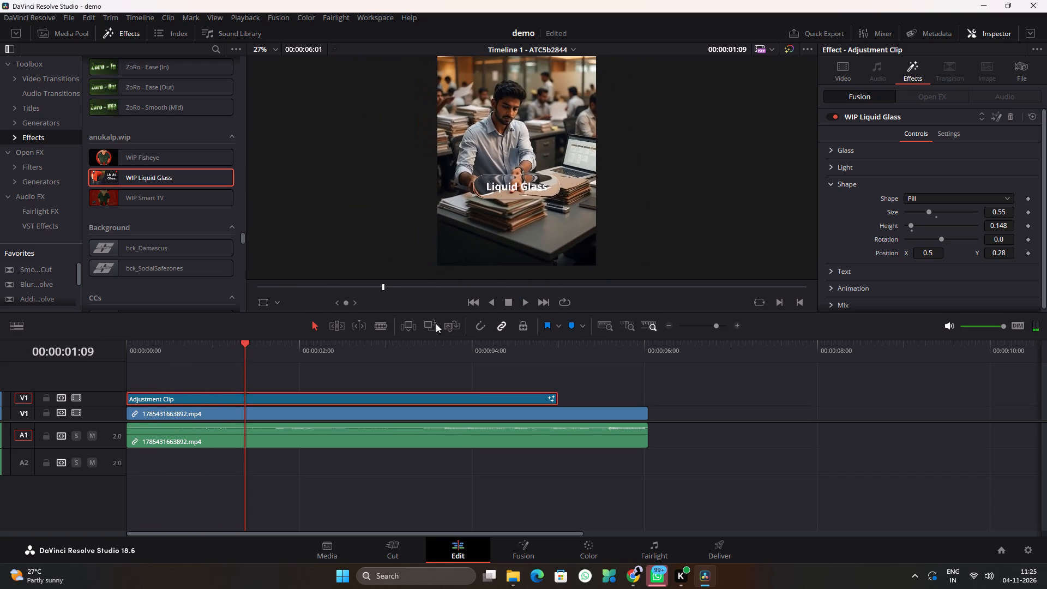
drag(163, 358, 95, 357)
key(ctrl+f)
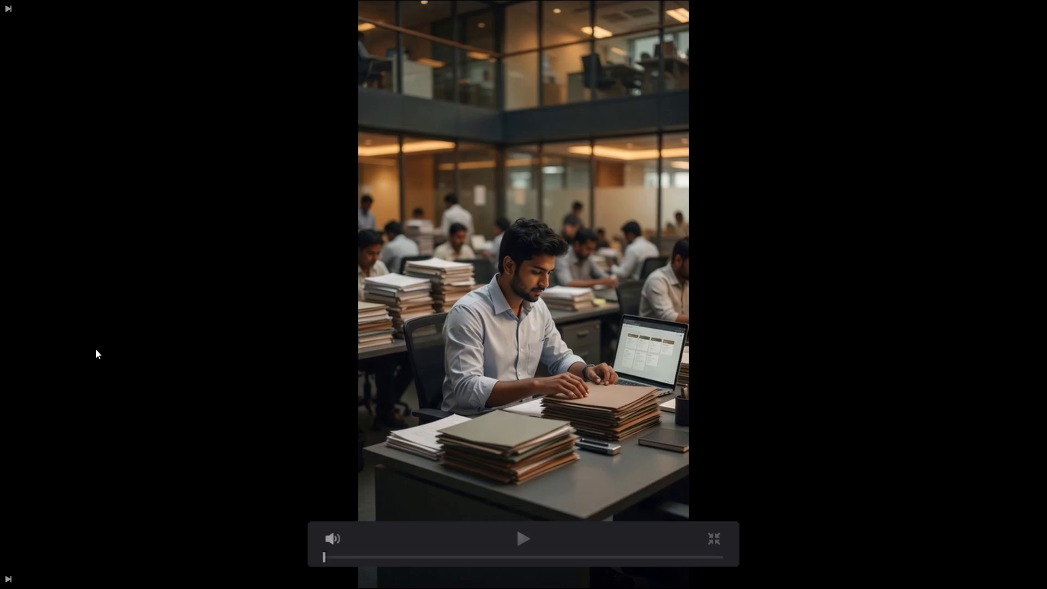
key(space)
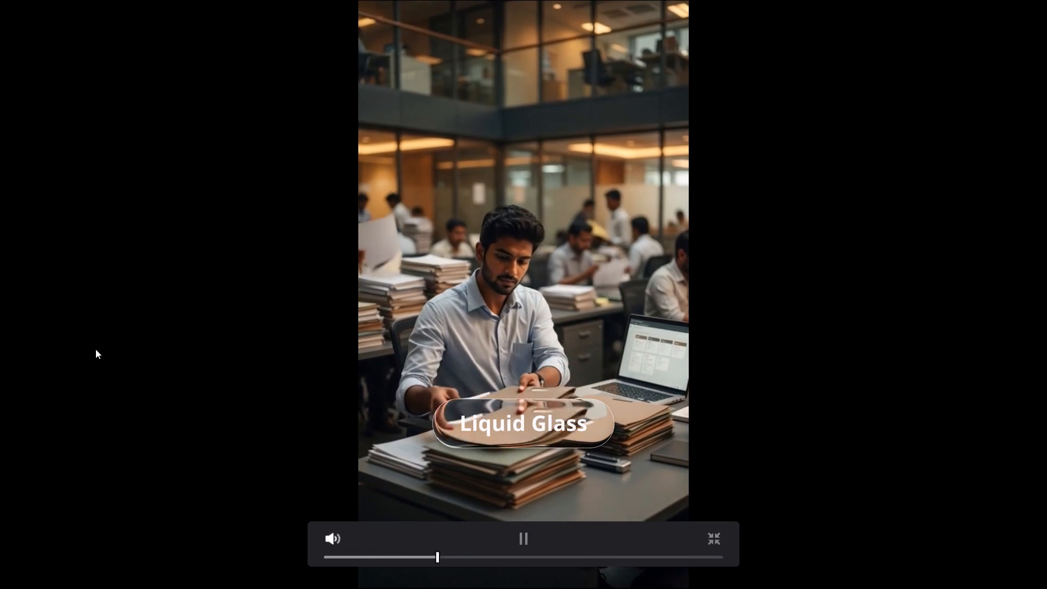
key(space)
key(Escape)
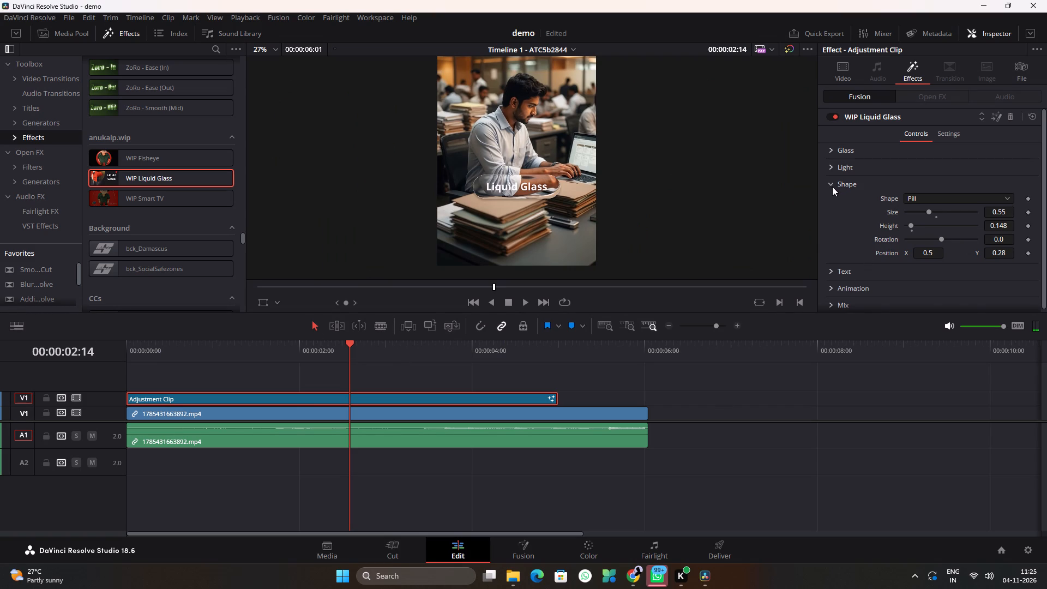
In the Text settings, try several basic swatches such as lime, cyan, blue, black and orange, and set the Text Colour to #aaffff.
click(832, 187)
click(832, 200)
scroll(862, 241, down, 3)
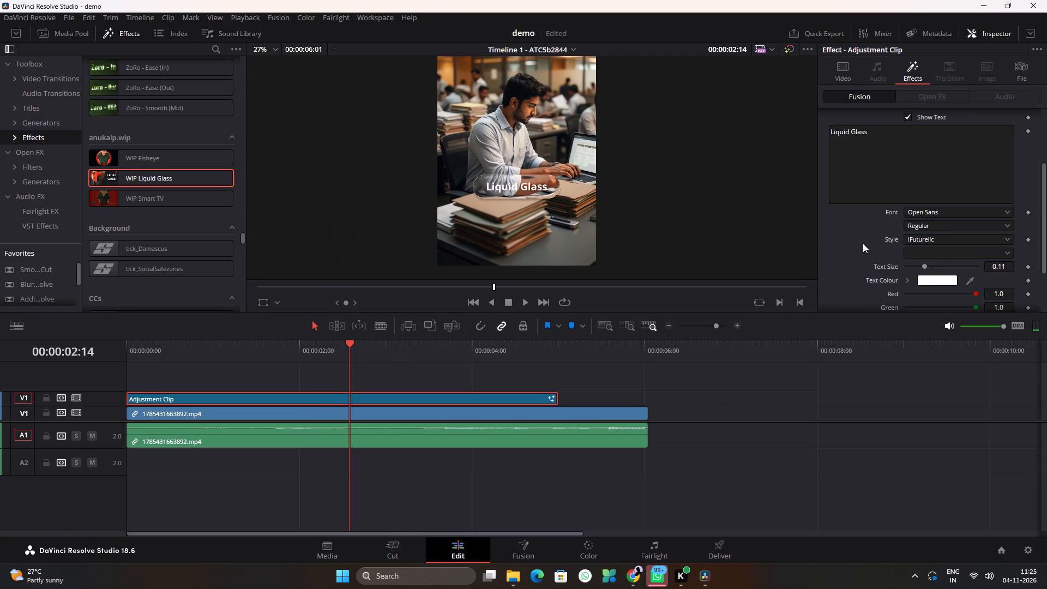
click(934, 278)
drag(537, 167, 748, 242)
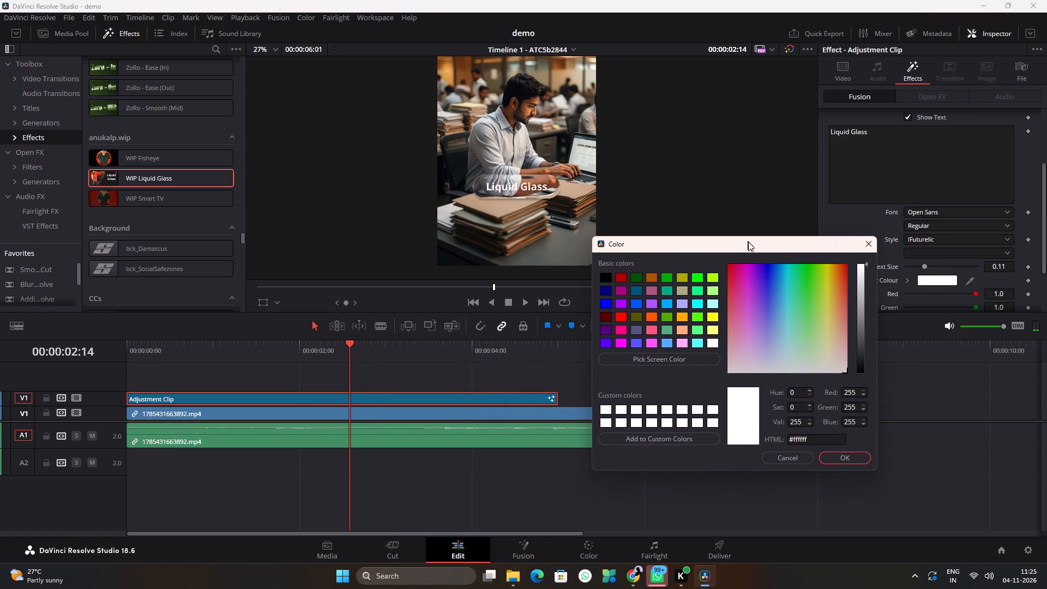
drag(748, 242, 761, 244)
click(721, 281)
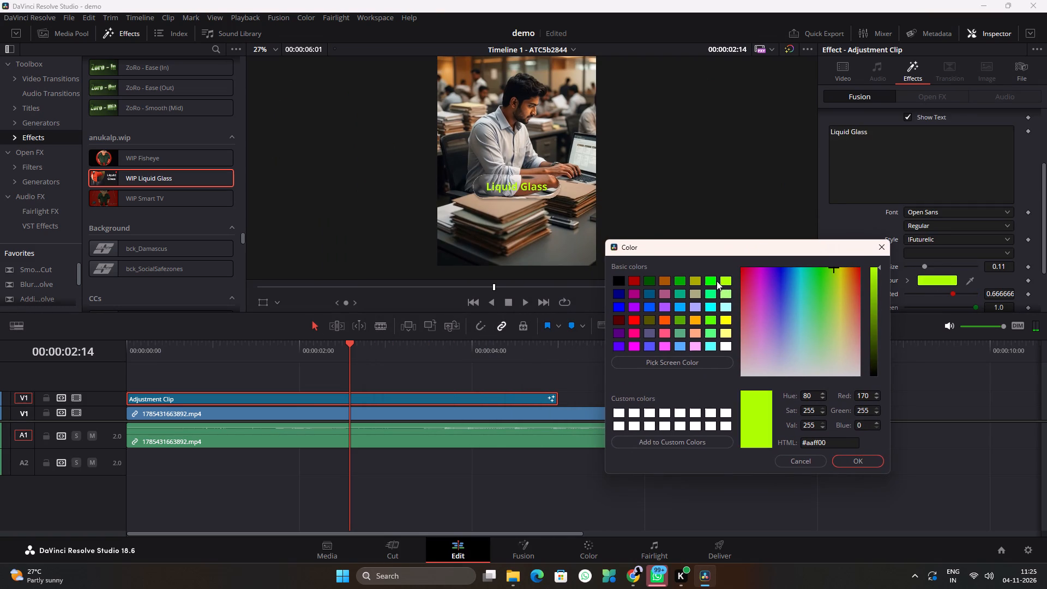
scroll(543, 224, up, 5)
click(706, 306)
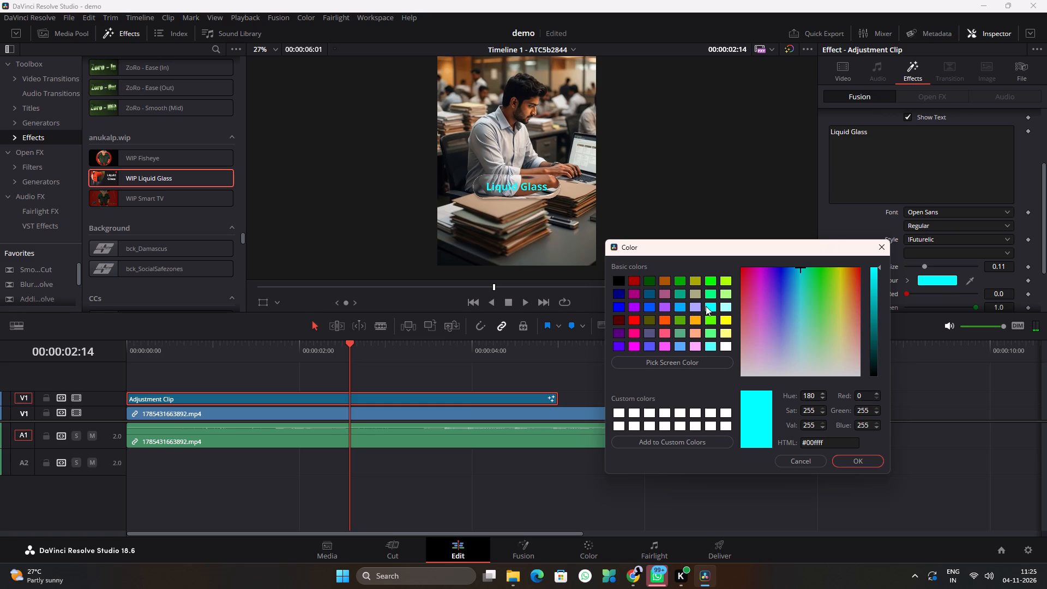
click(678, 306)
click(649, 306)
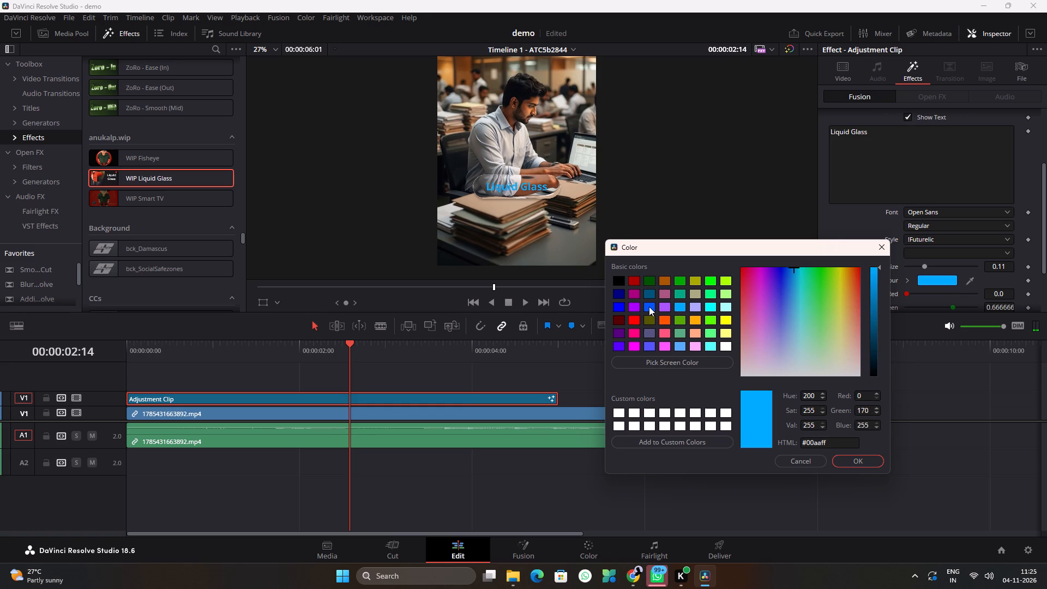
click(618, 293)
click(616, 309)
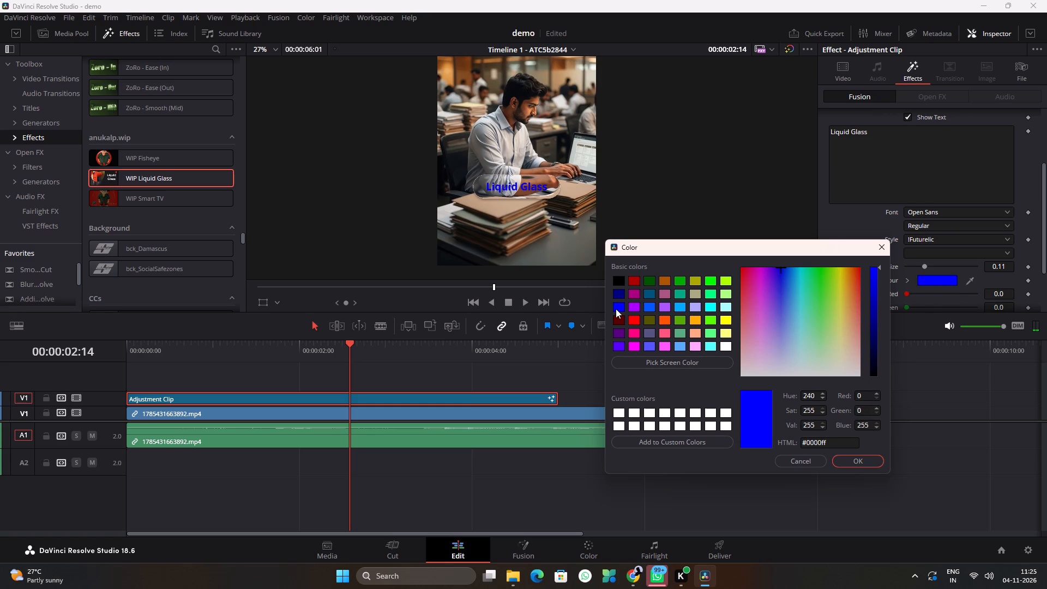
click(618, 278)
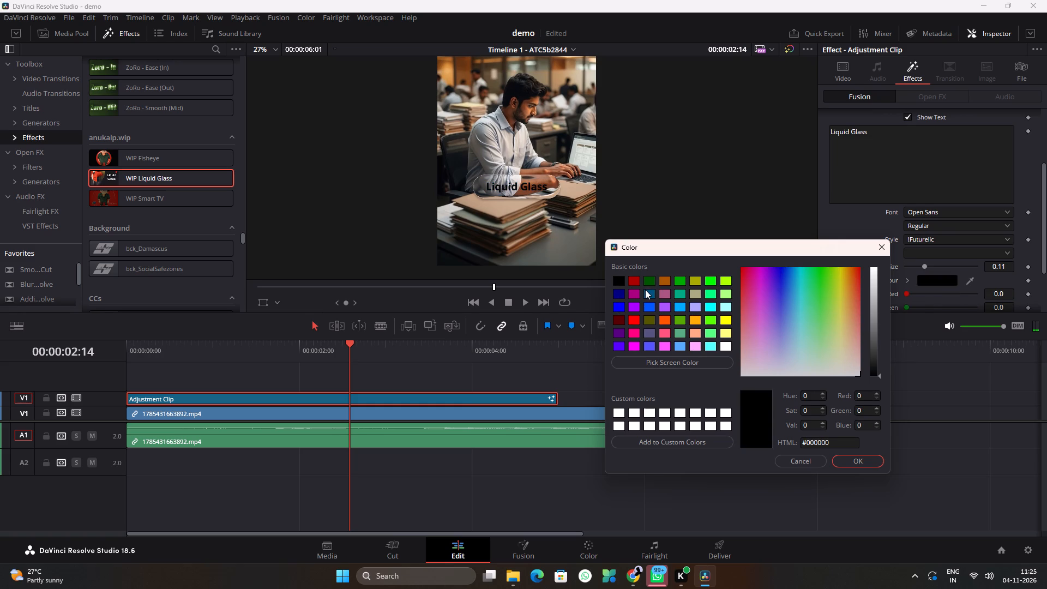
click(648, 291)
click(661, 321)
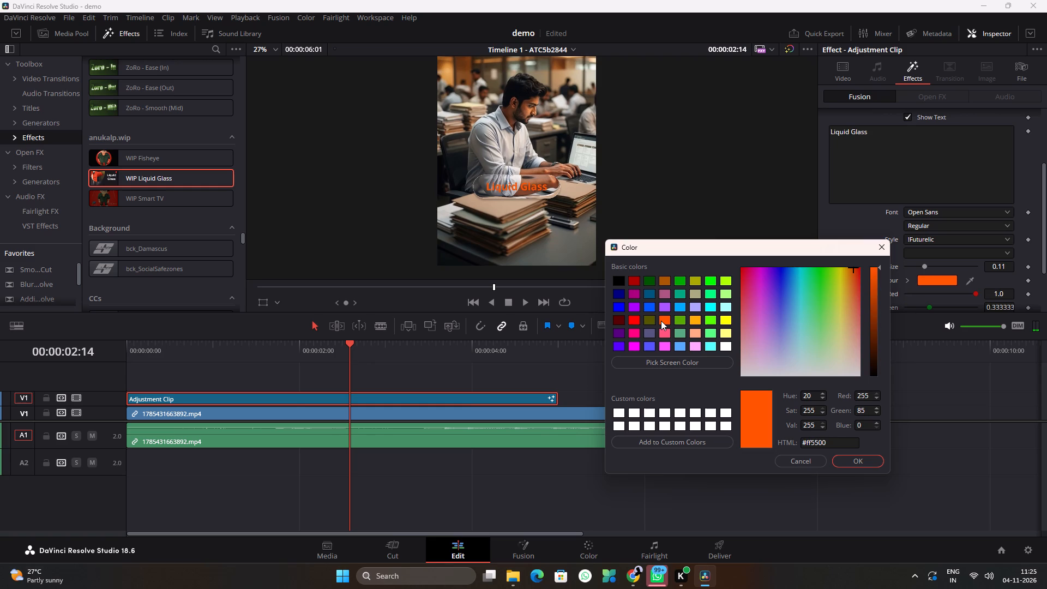
click(726, 332)
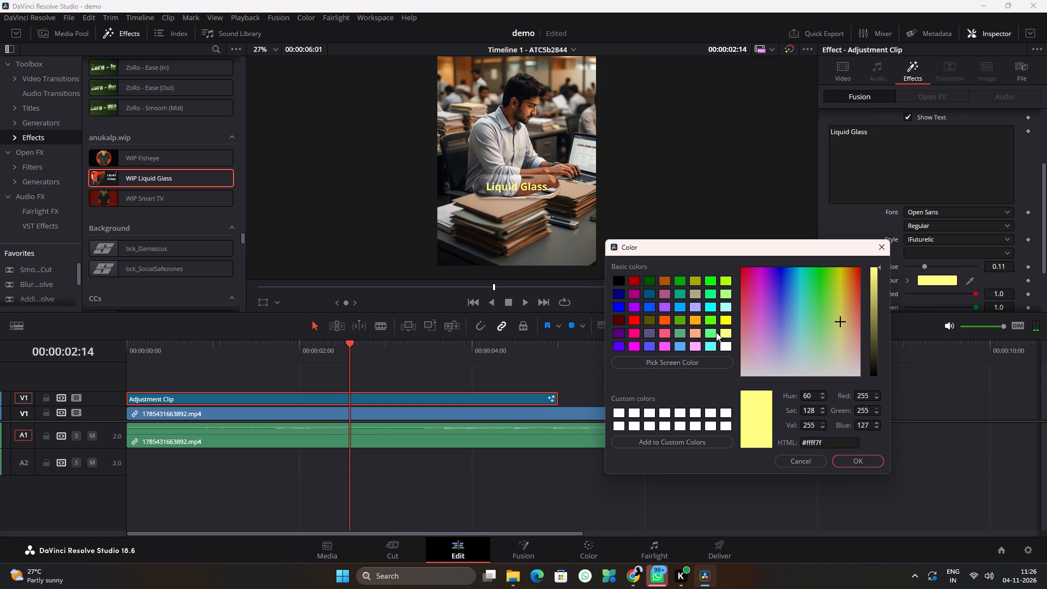
click(708, 333)
click(695, 333)
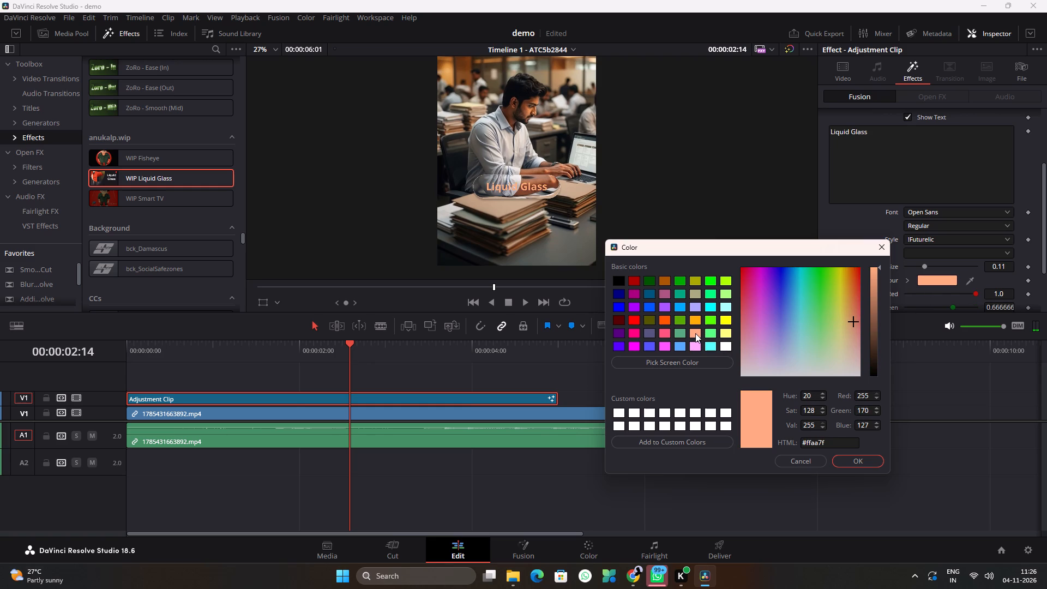
click(679, 333)
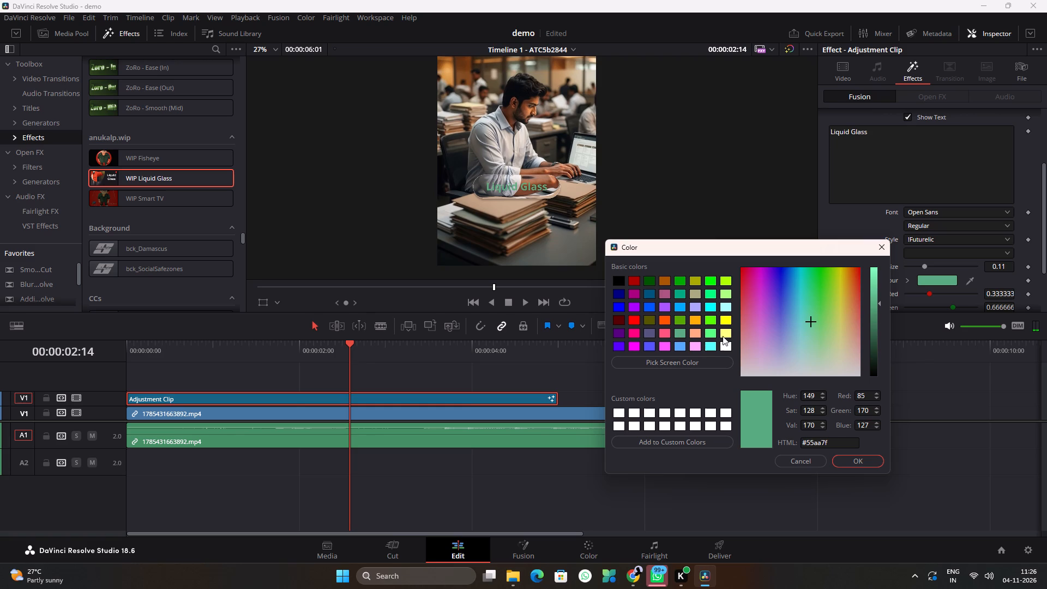
click(725, 336)
click(722, 303)
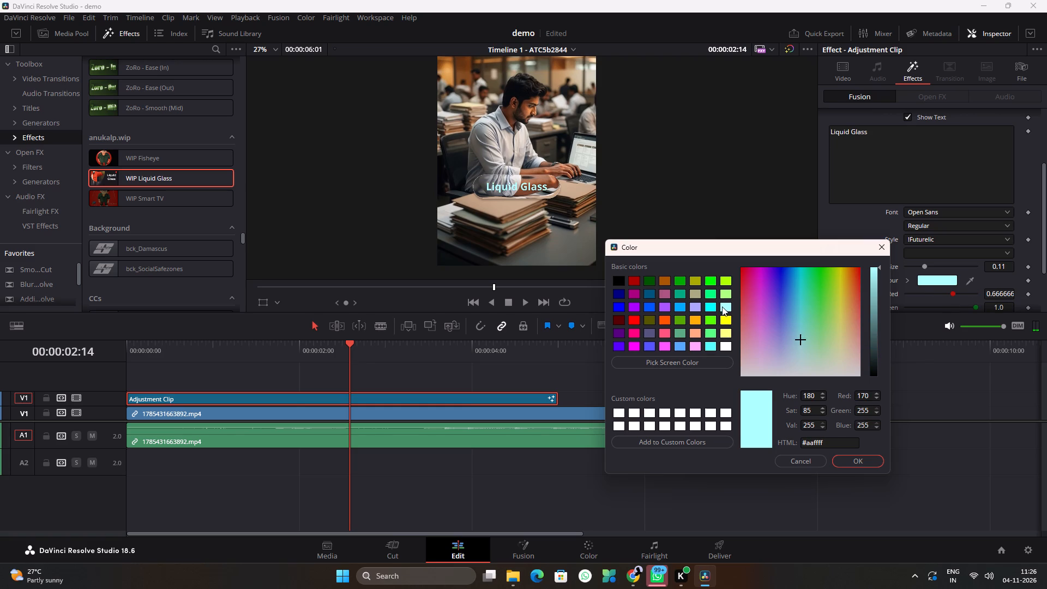
click(841, 456)
Enlarge the glass text slightly by setting its Text Size to 0.1144.
scroll(503, 220, up, 9)
scroll(916, 252, down, 3)
scroll(904, 248, up, 4)
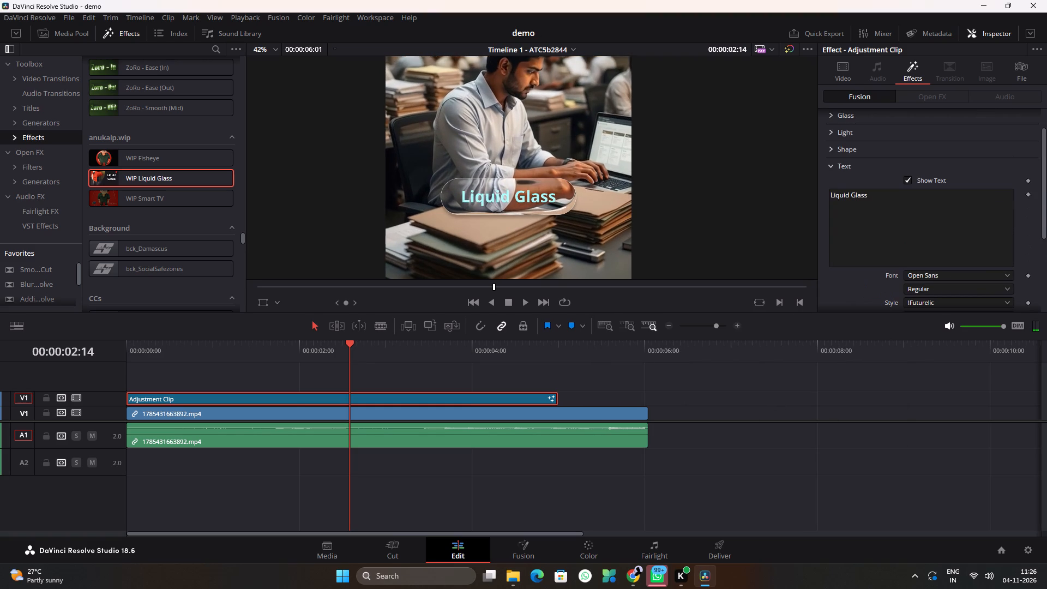
scroll(881, 251, down, 5)
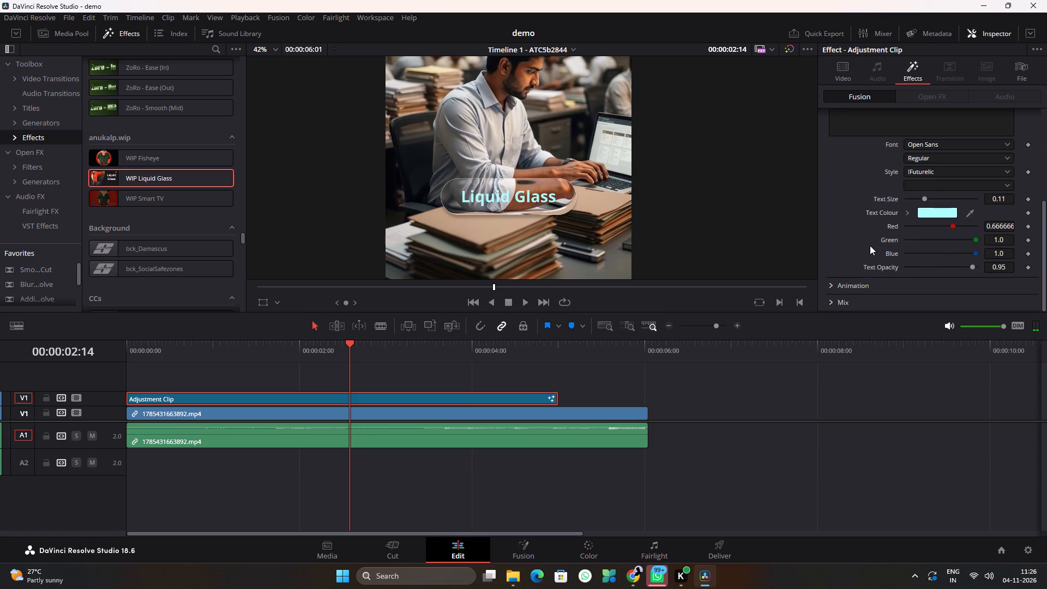
click(924, 198)
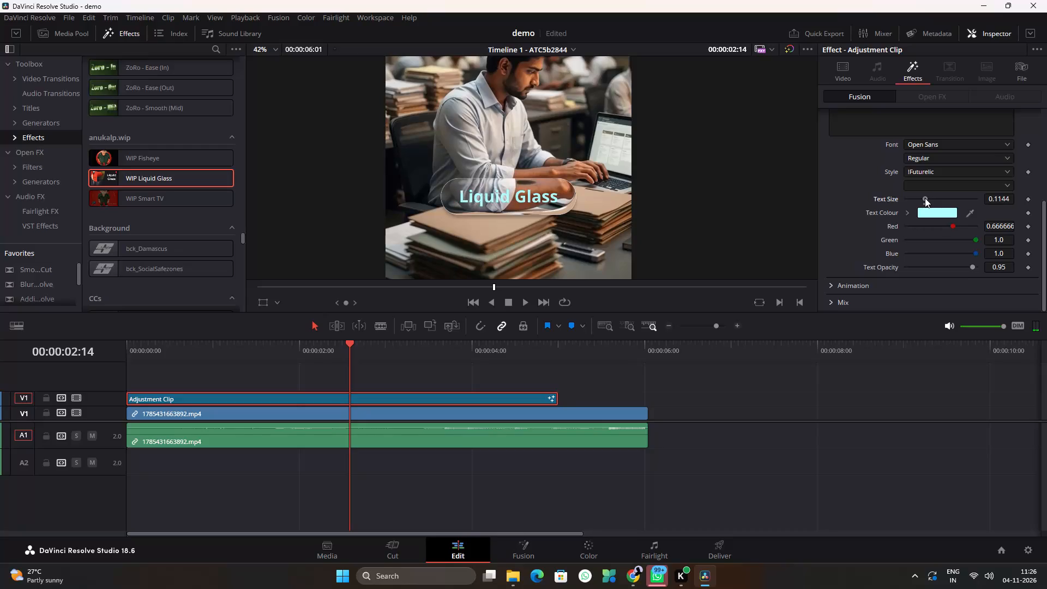
Change the font of the Liquid Glass text to Poppins.
scroll(863, 212, up, 4)
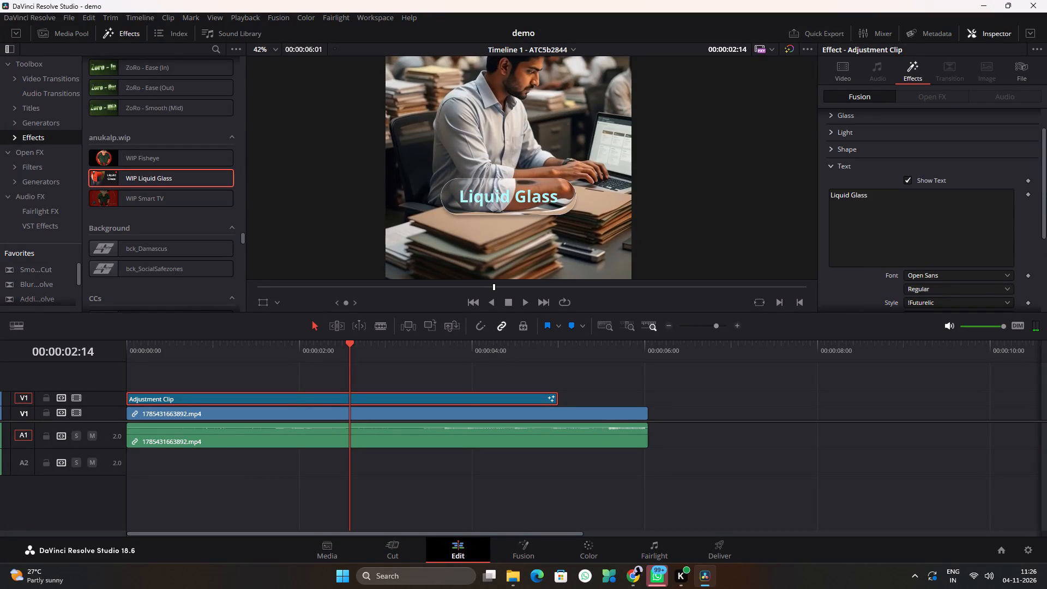
click(930, 274)
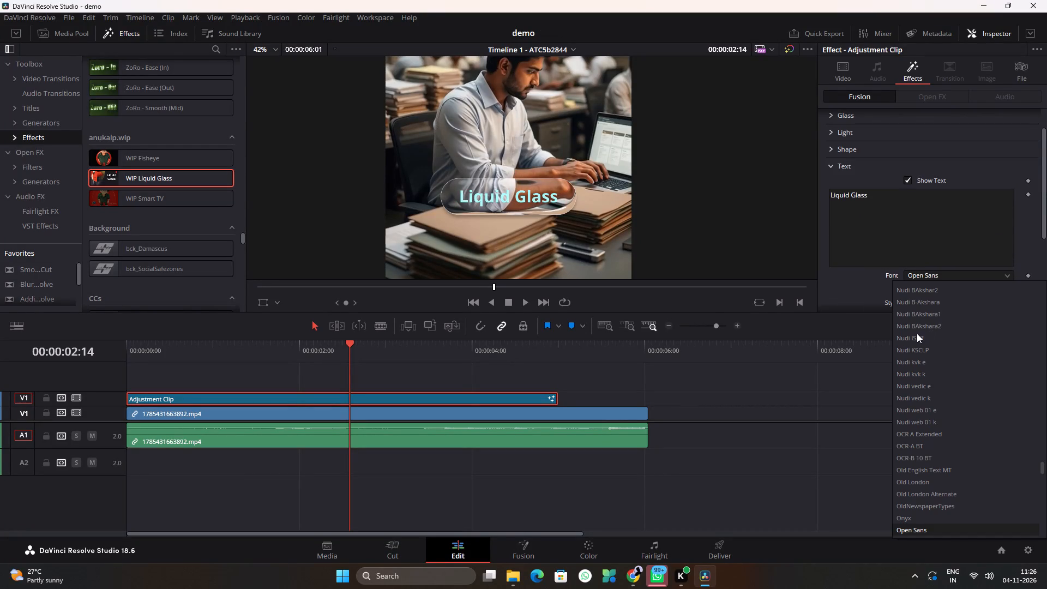
scroll(929, 359, down, 3)
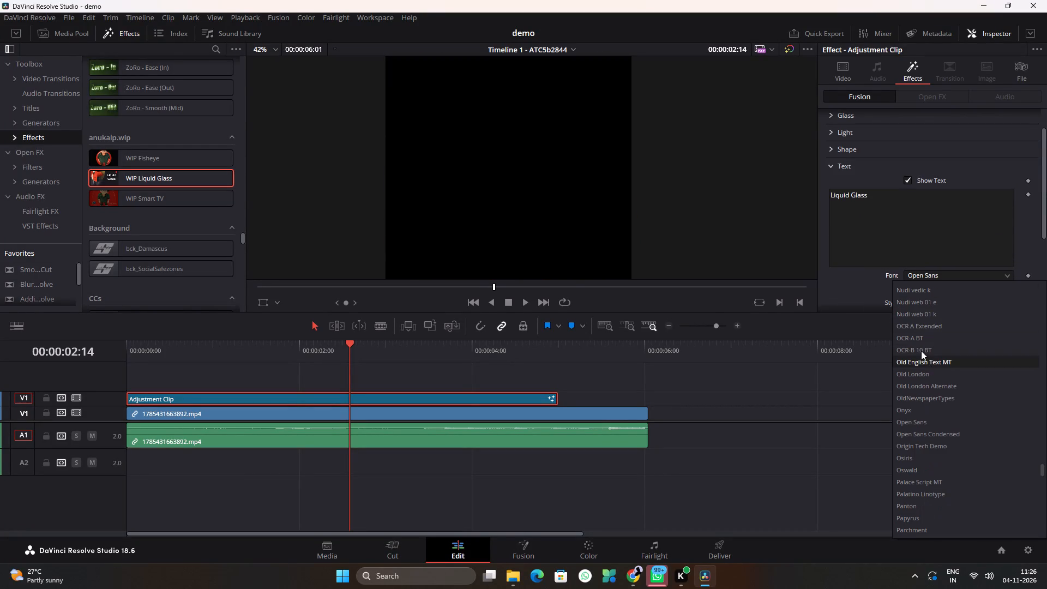
scroll(921, 351, down, 9)
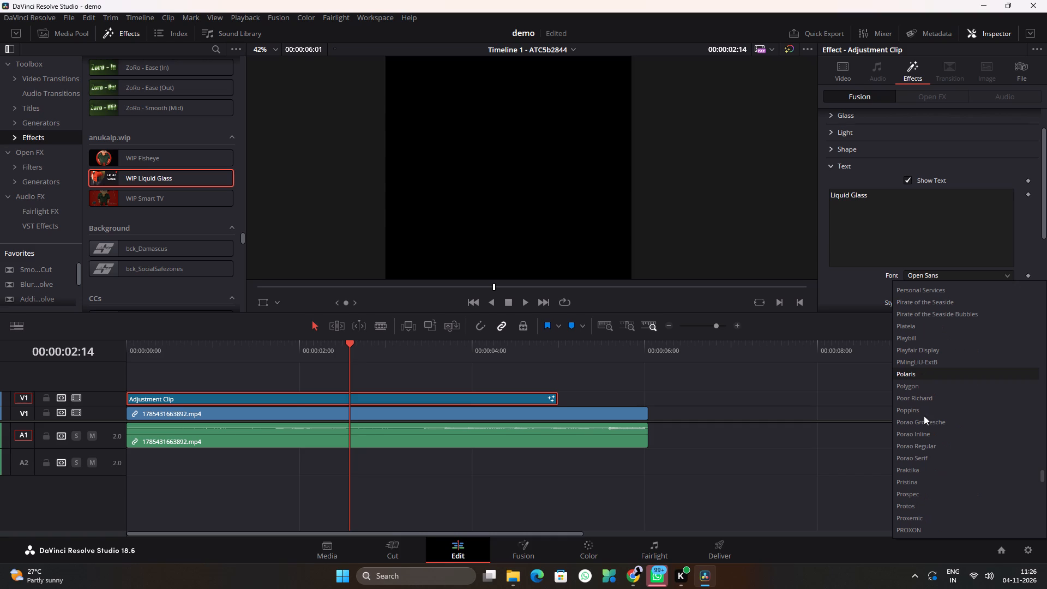
click(916, 408)
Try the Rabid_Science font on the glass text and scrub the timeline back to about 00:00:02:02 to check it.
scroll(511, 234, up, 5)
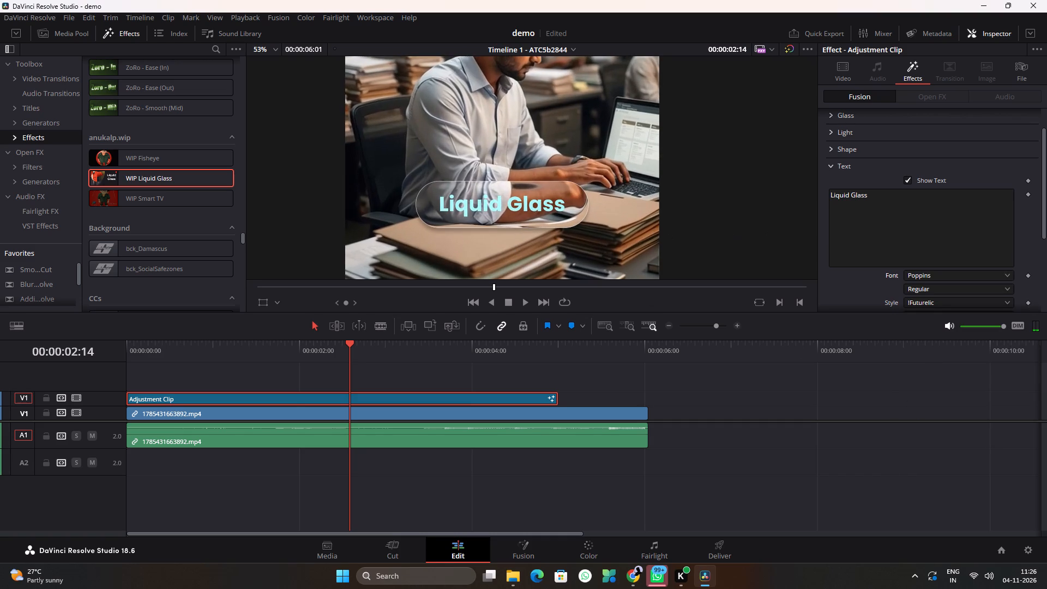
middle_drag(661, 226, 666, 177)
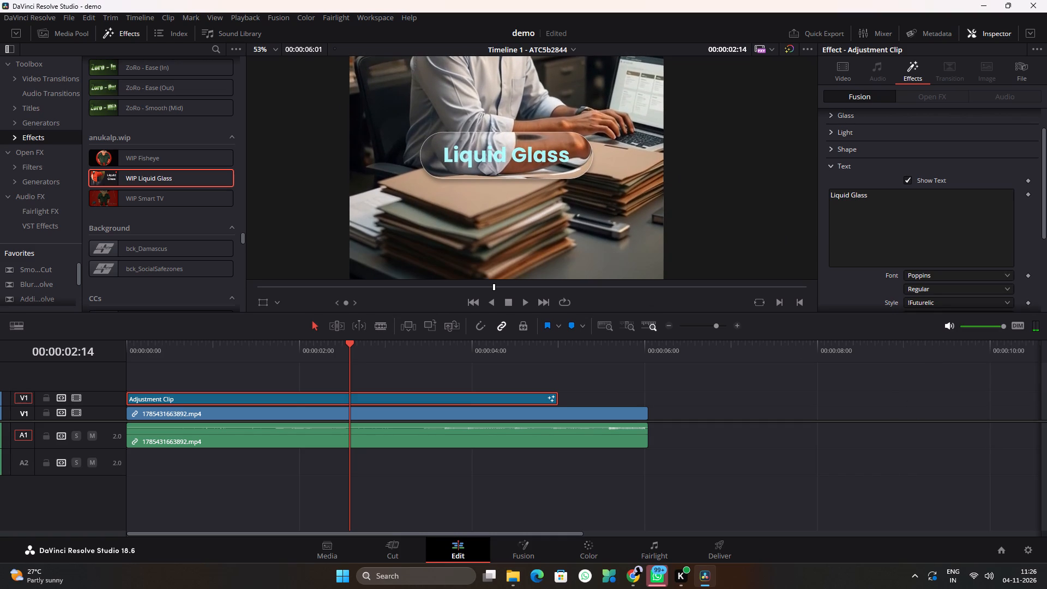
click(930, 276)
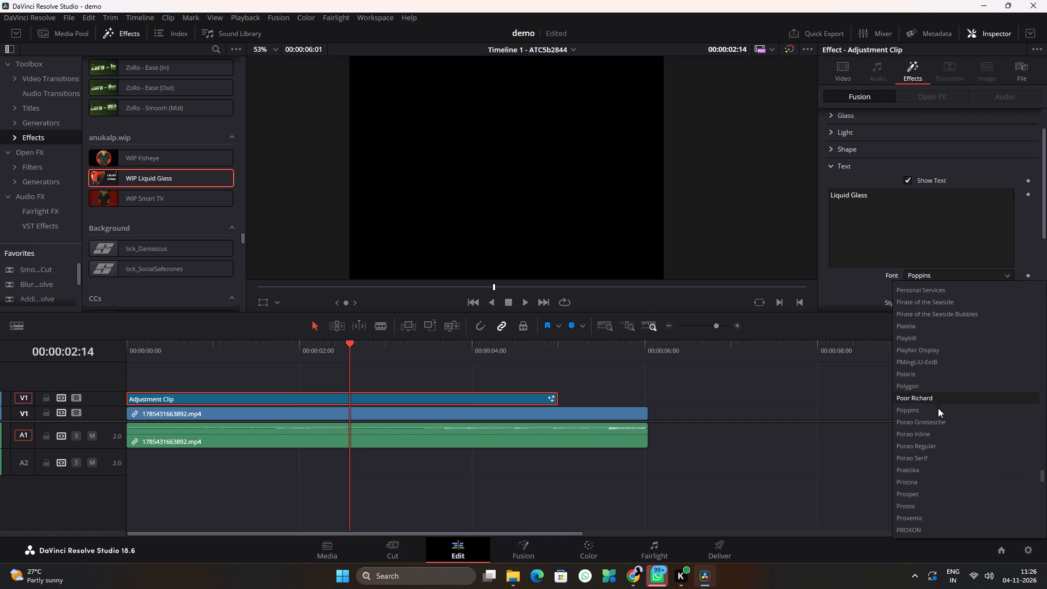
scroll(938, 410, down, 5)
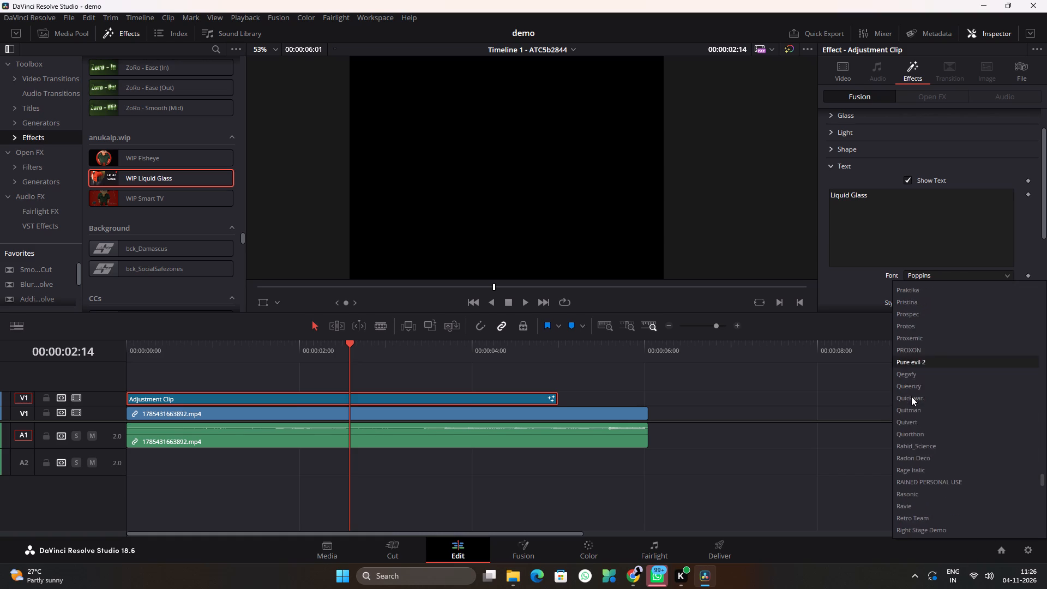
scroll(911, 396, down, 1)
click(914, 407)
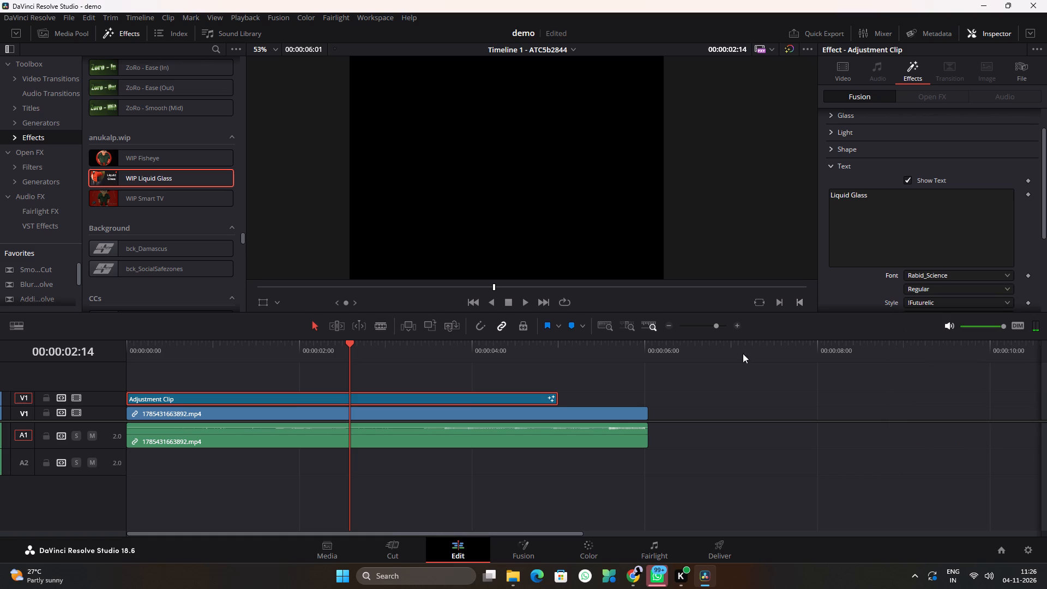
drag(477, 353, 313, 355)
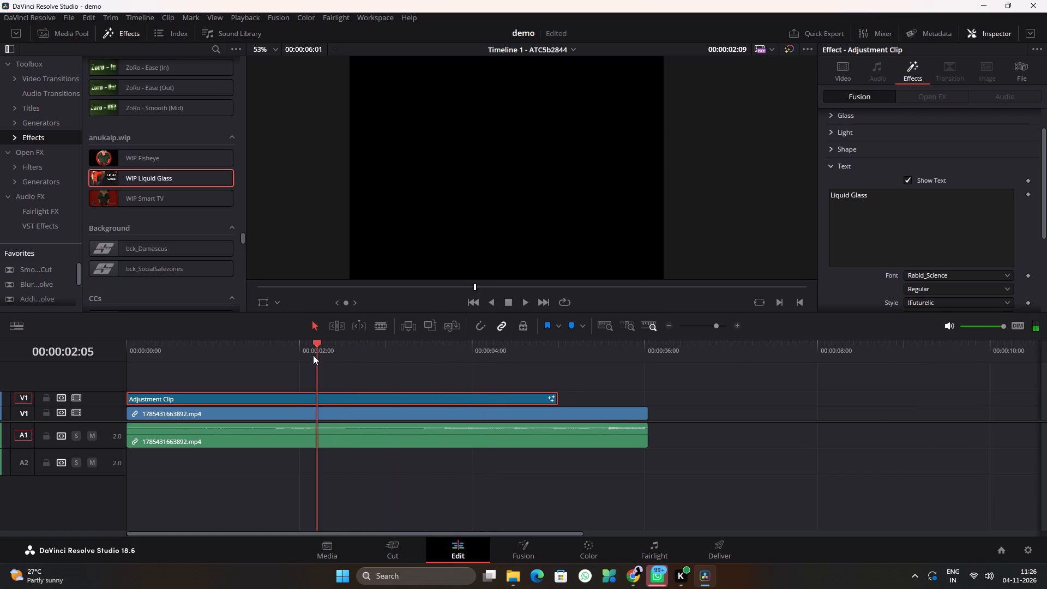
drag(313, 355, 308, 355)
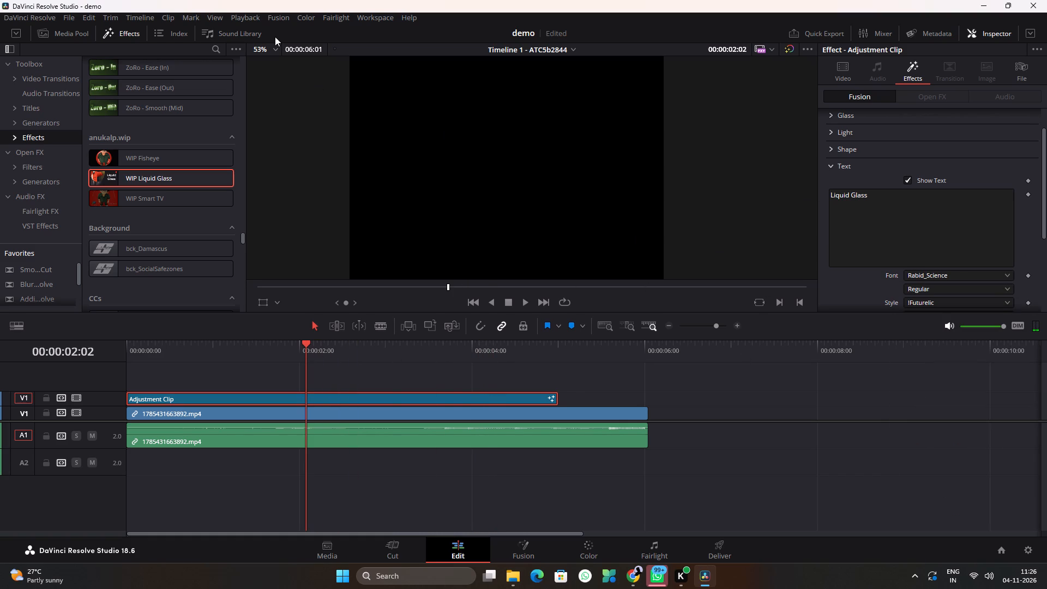
Delete the render cache and scrub the timeline from the start to about 00:00:02:06 to check the preview.
click(256, 21)
click(273, 71)
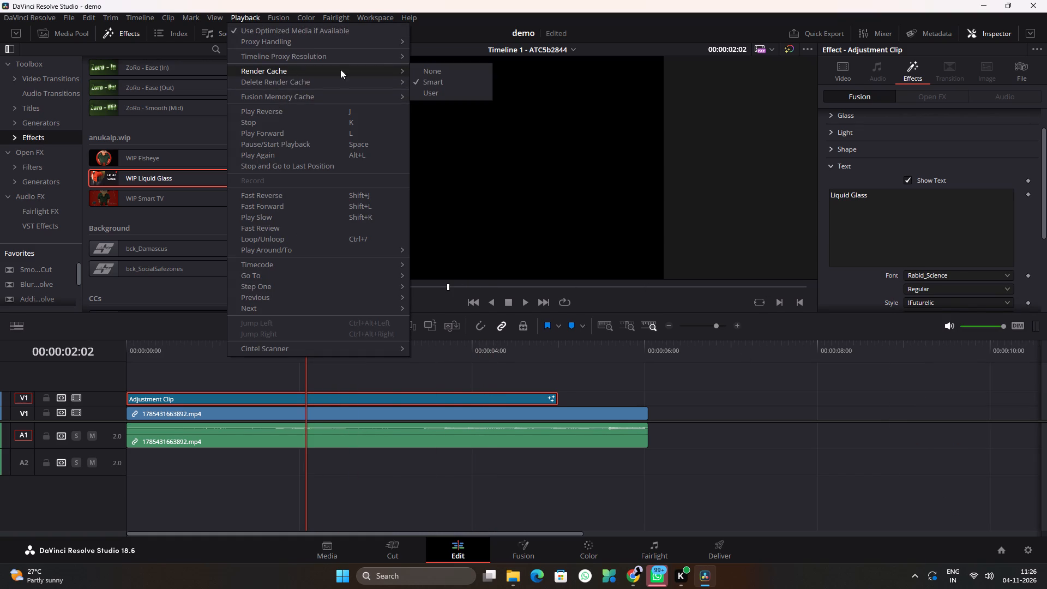
click(298, 86)
click(462, 95)
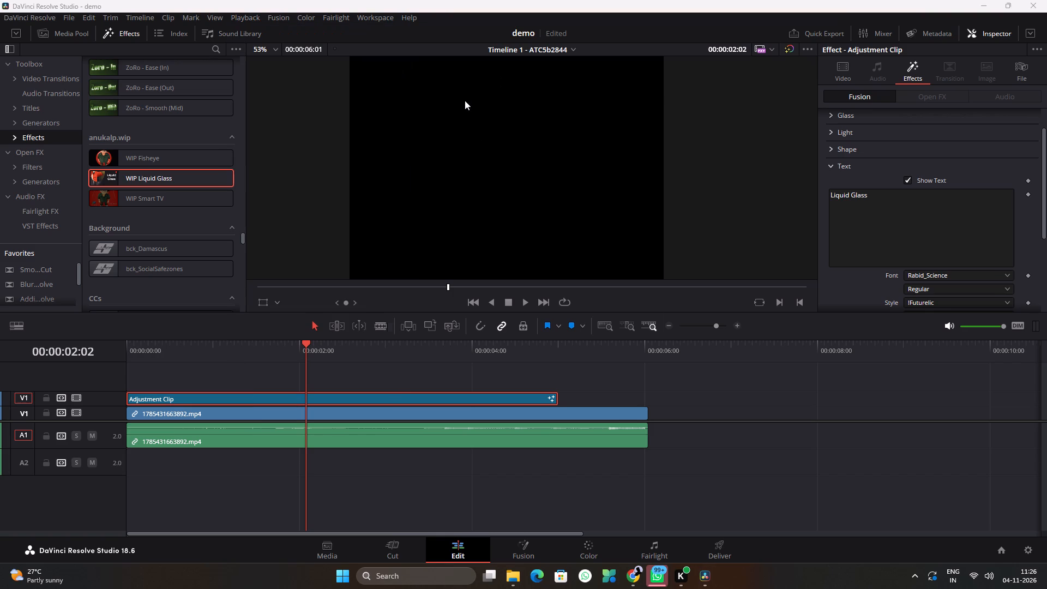
click(612, 333)
drag(269, 347, 127, 356)
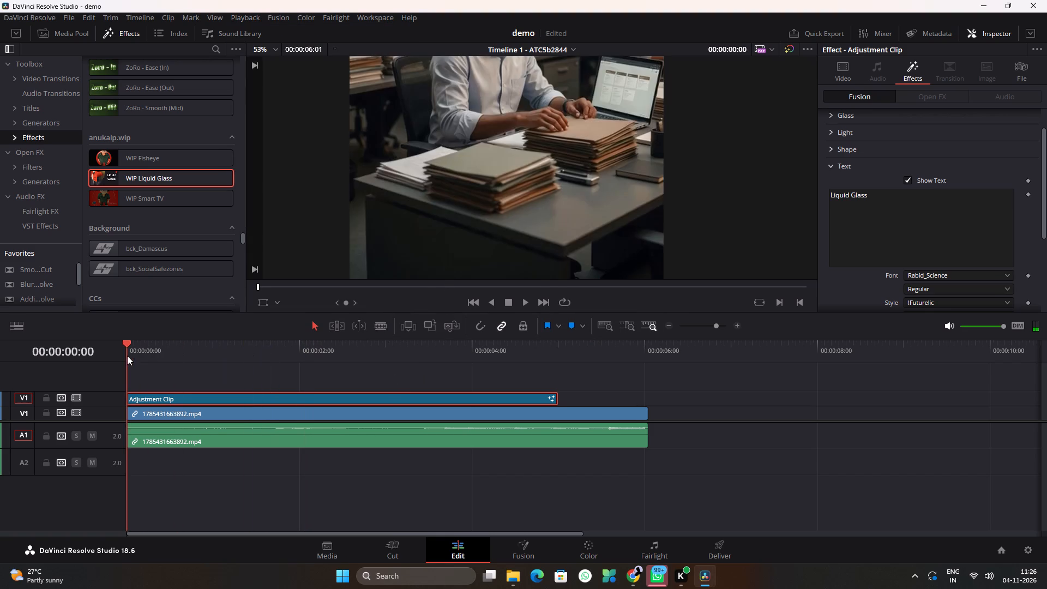
drag(127, 356, 319, 373)
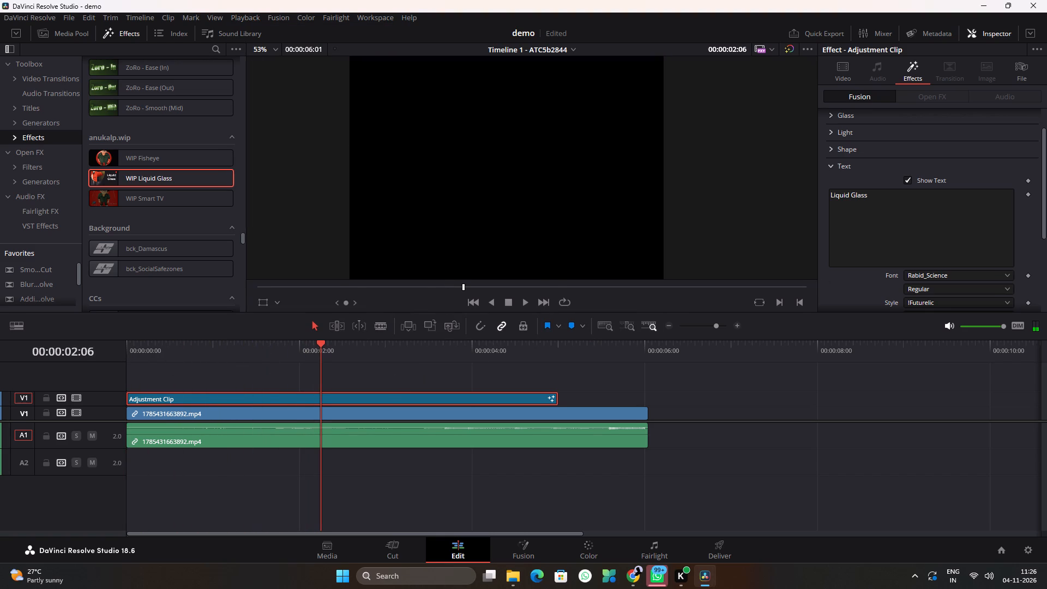
Switch the font of the glass text back to Poppins.
click(930, 276)
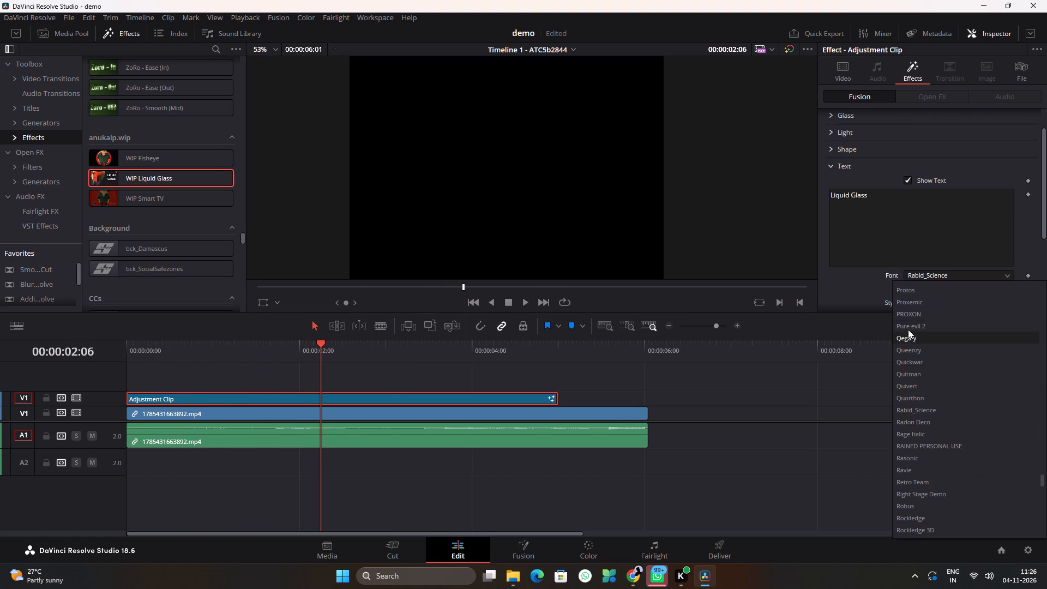
scroll(940, 382, up, 3)
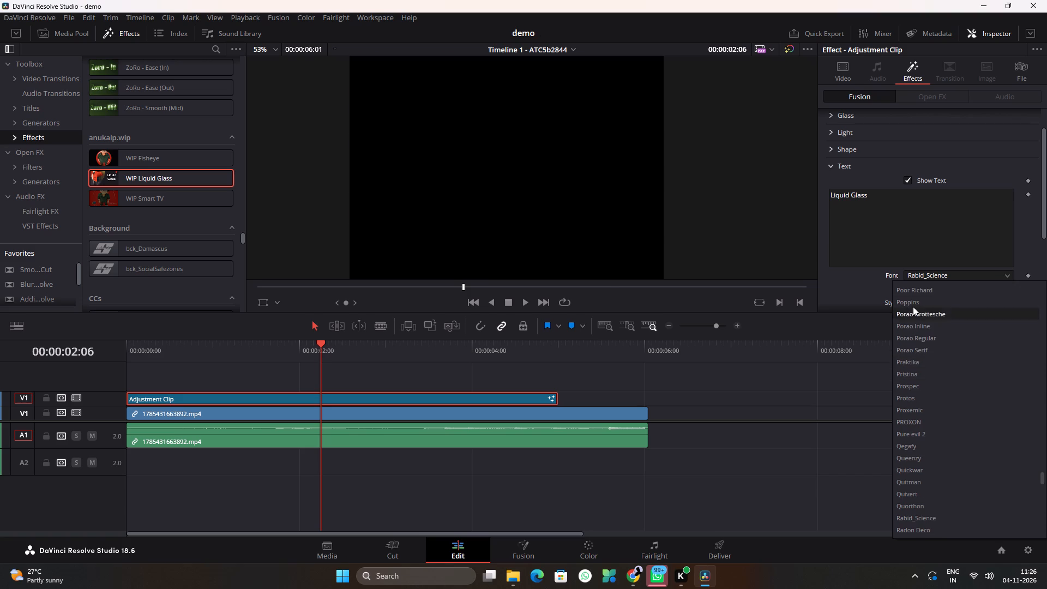
click(912, 302)
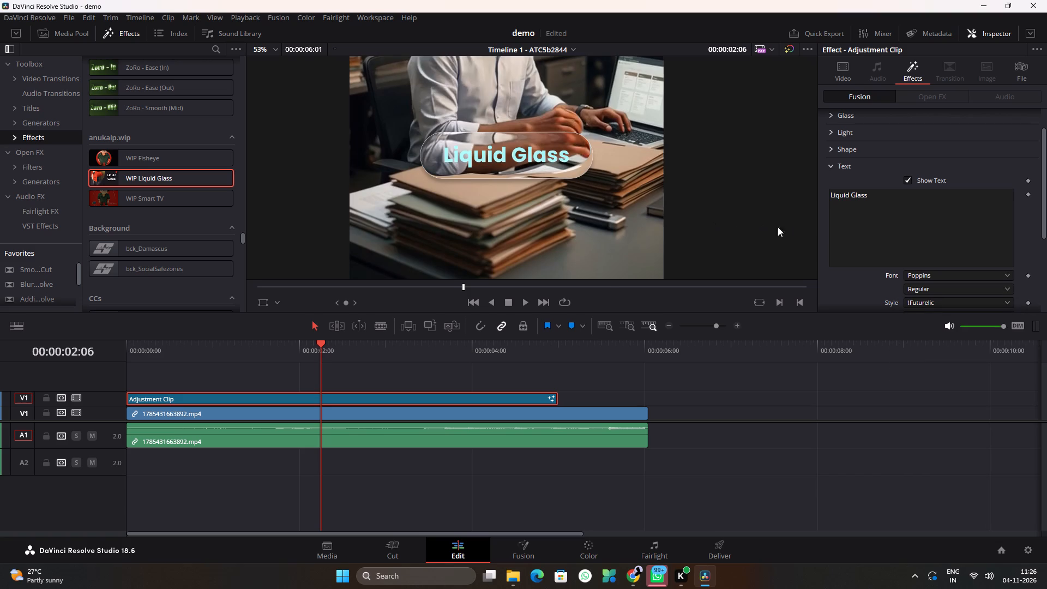
Set the weight of the glass text's Poppins font to Black Italic.
click(932, 292)
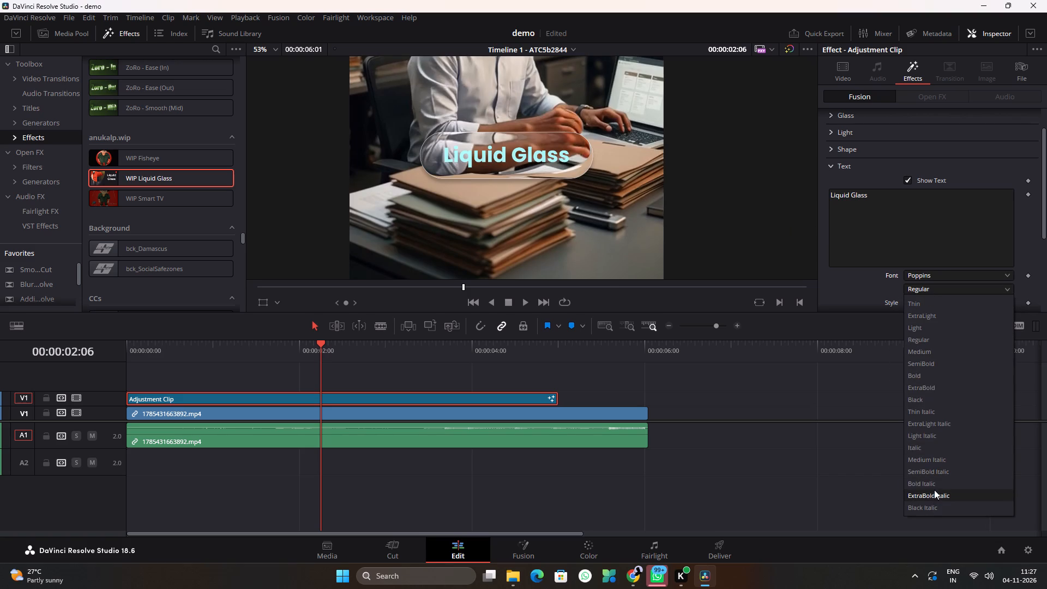
click(936, 507)
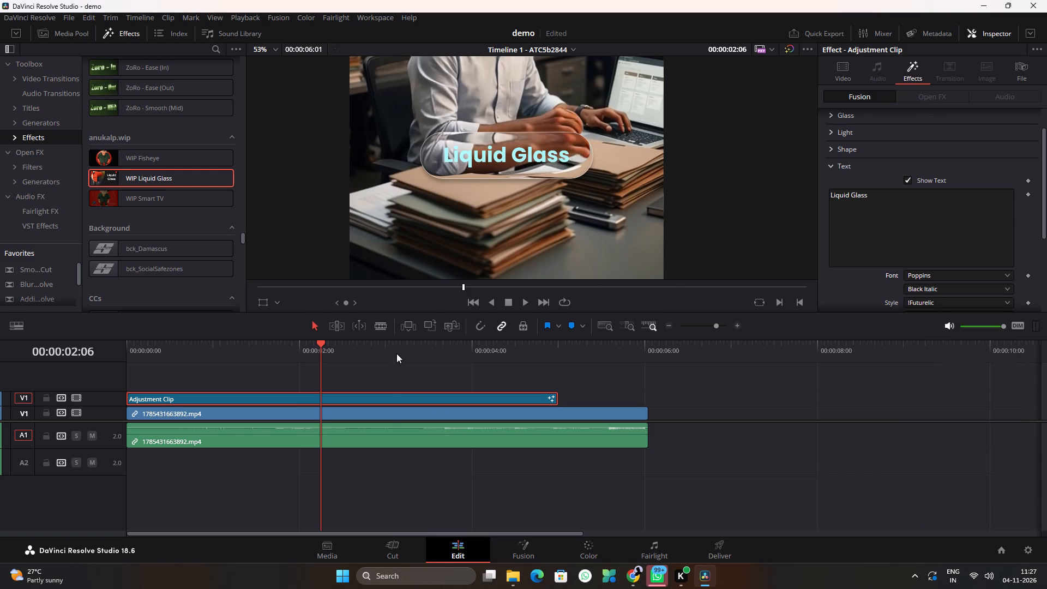
Play the timeline from the start several times to check how the Liquid Glass effect and its text run over the footage.
drag(396, 353, 153, 342)
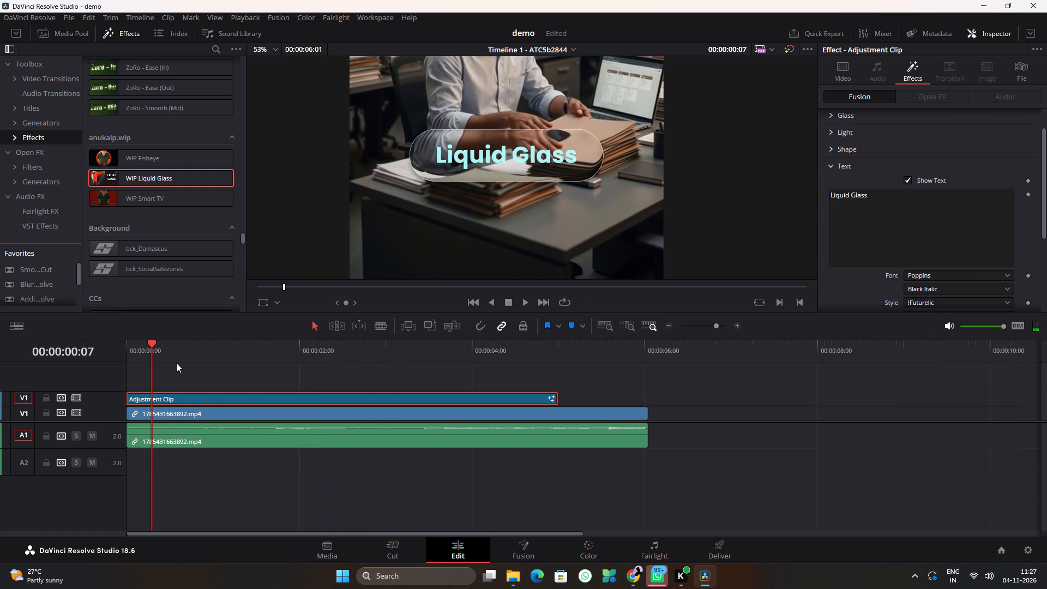
drag(134, 347, 101, 347)
key(space)
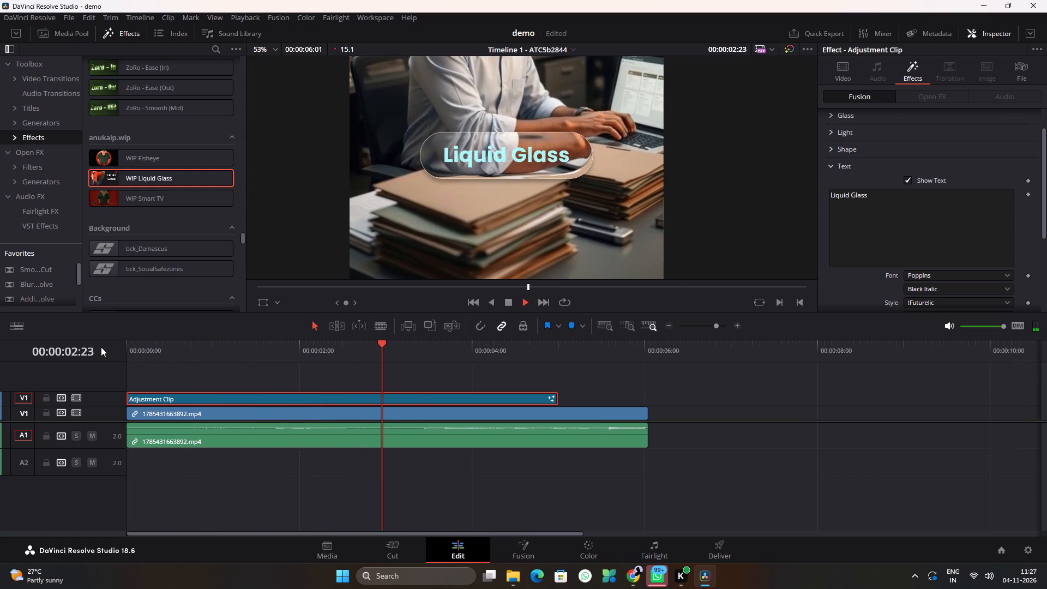
key(space)
drag(156, 354, 93, 352)
key(space)
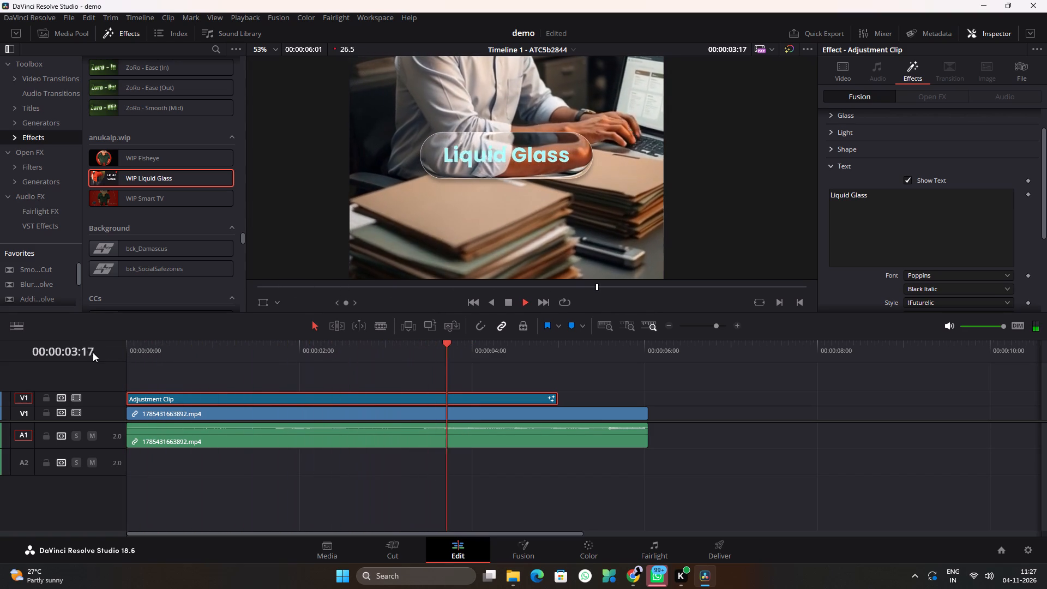
key(space)
drag(143, 350, 103, 353)
key(space)
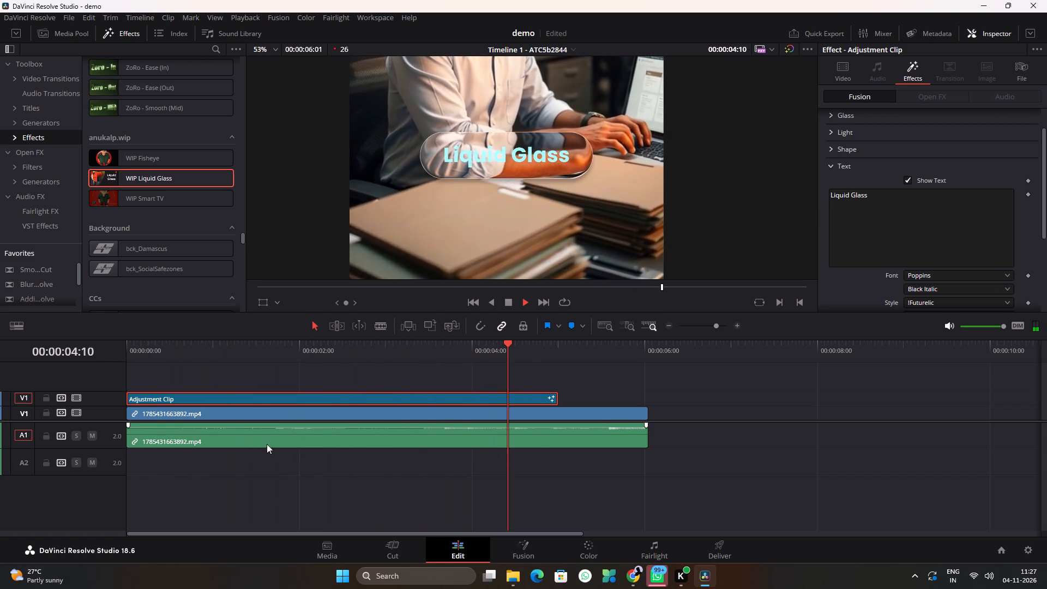
key(space)
click(354, 476)
scroll(556, 212, down, 6)
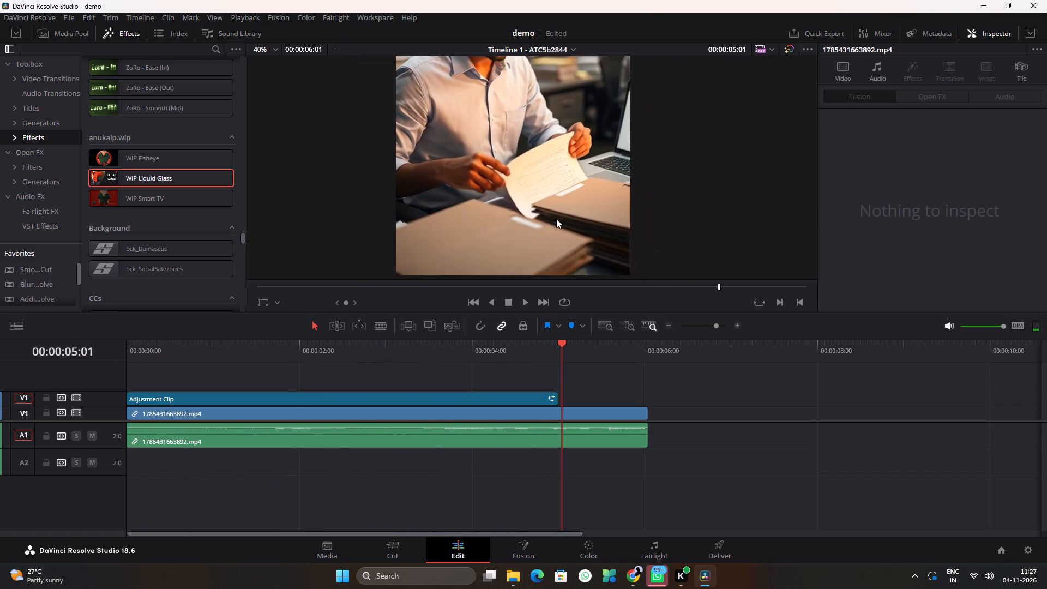
scroll(556, 219, down, 7)
Launch the anukalp.wip Object Mask script from the workspace scripts and start its update to v0.0.9.
click(367, 16)
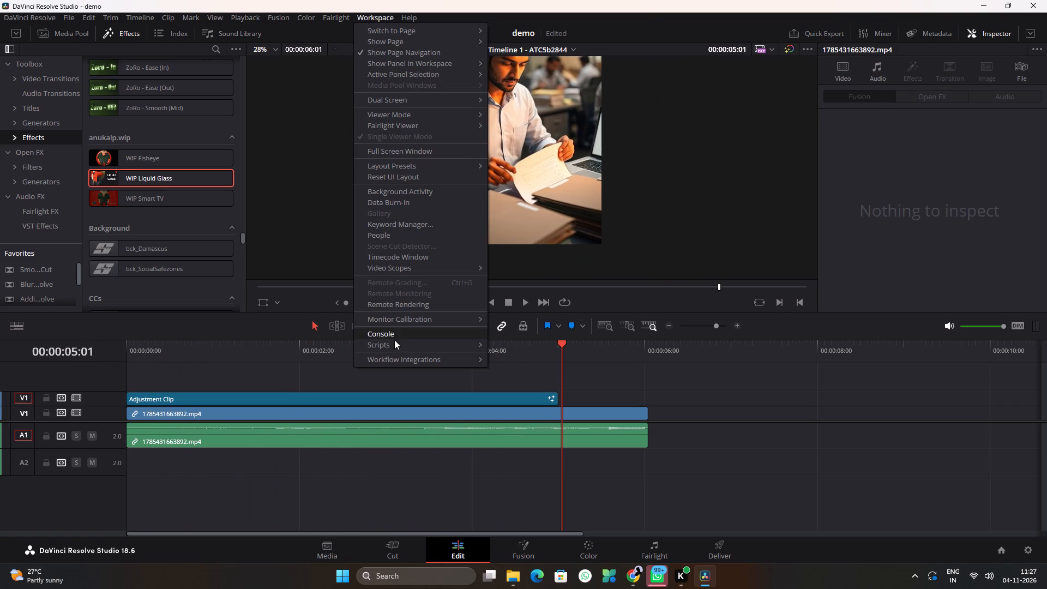
click(392, 346)
click(547, 346)
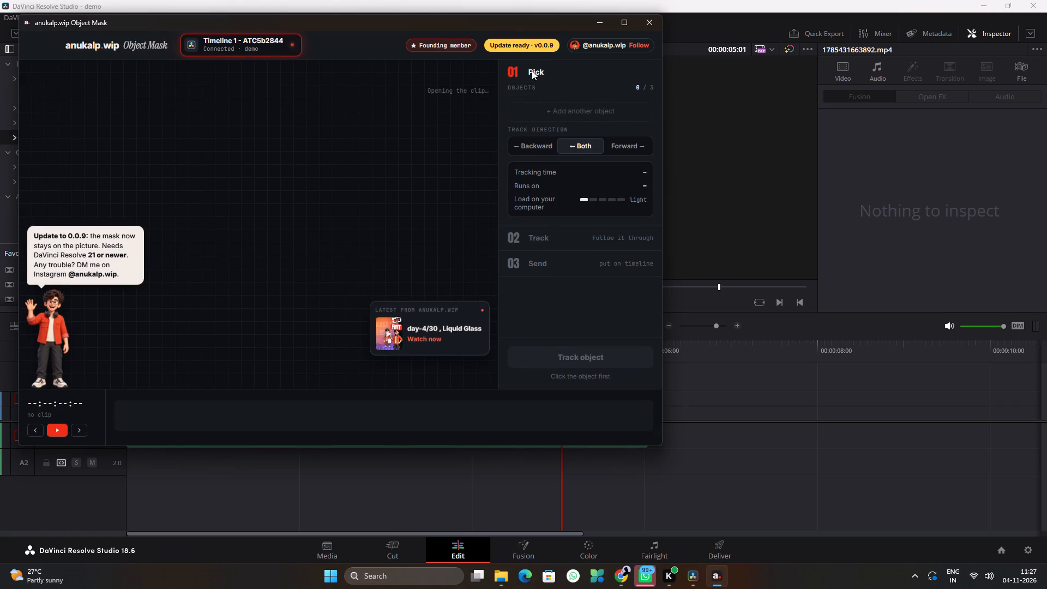
click(525, 45)
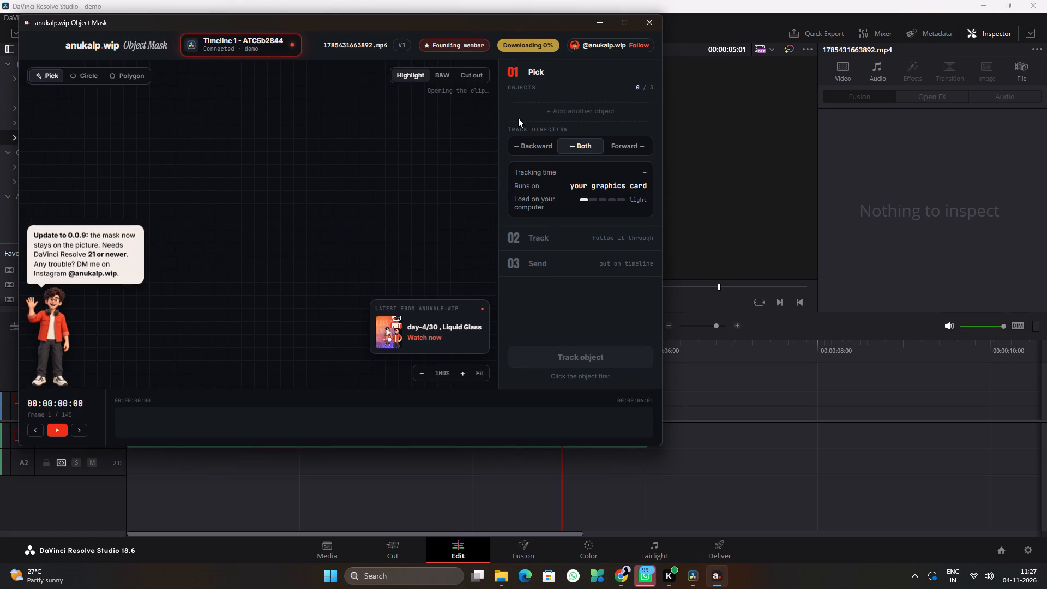
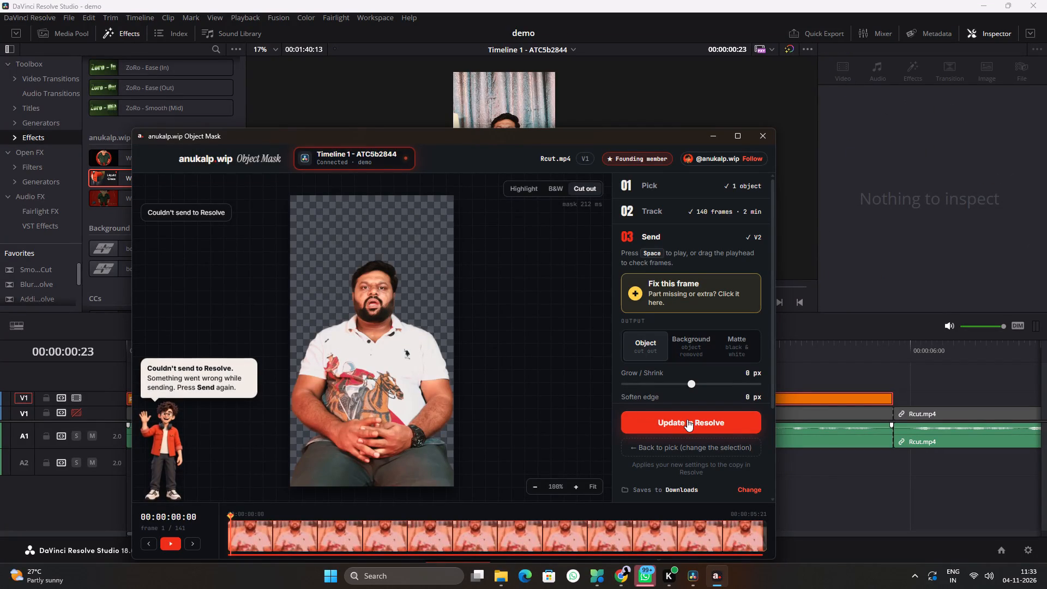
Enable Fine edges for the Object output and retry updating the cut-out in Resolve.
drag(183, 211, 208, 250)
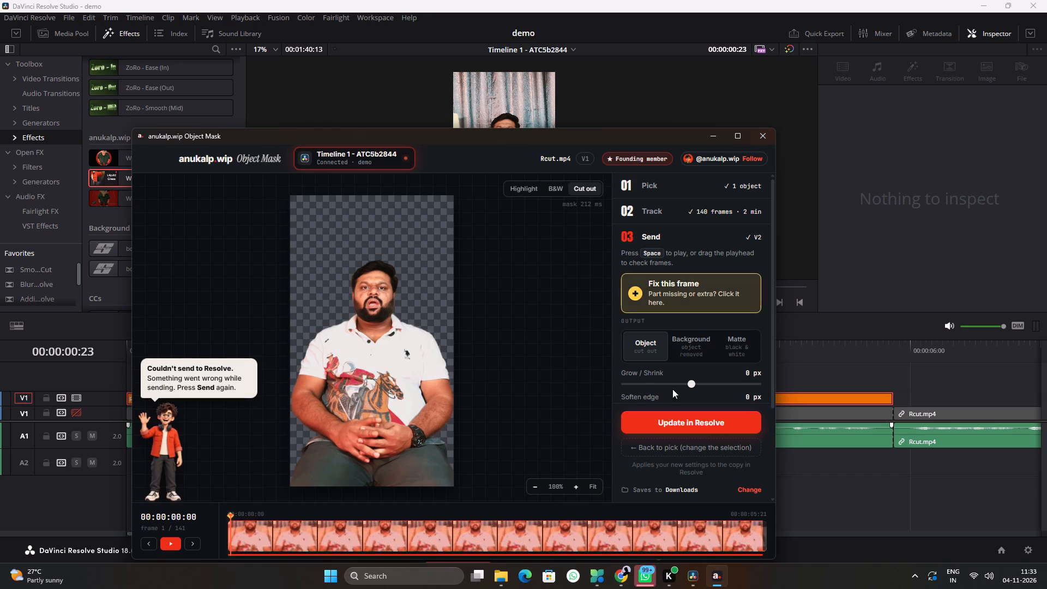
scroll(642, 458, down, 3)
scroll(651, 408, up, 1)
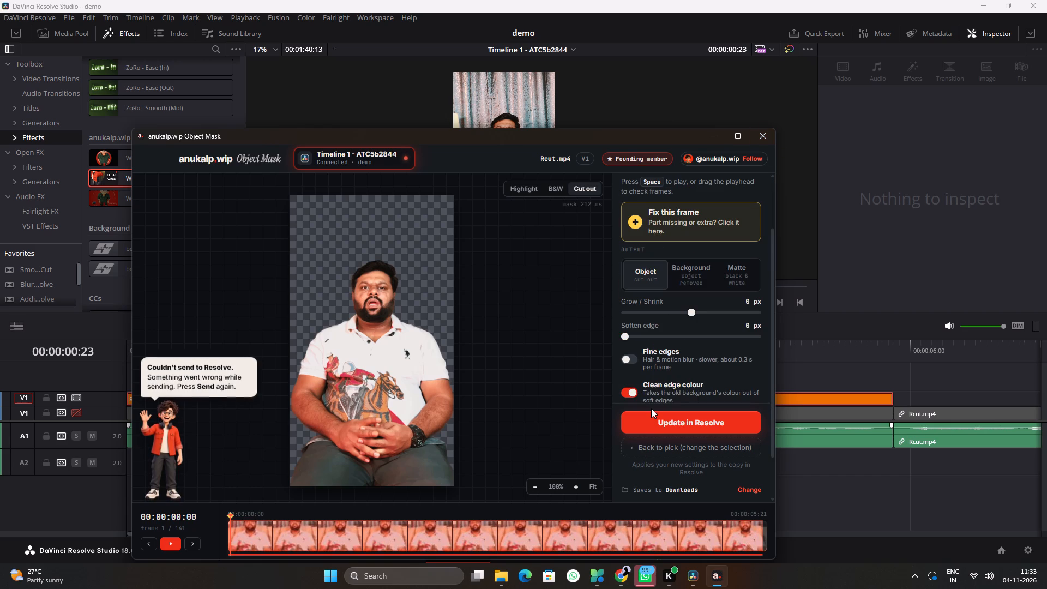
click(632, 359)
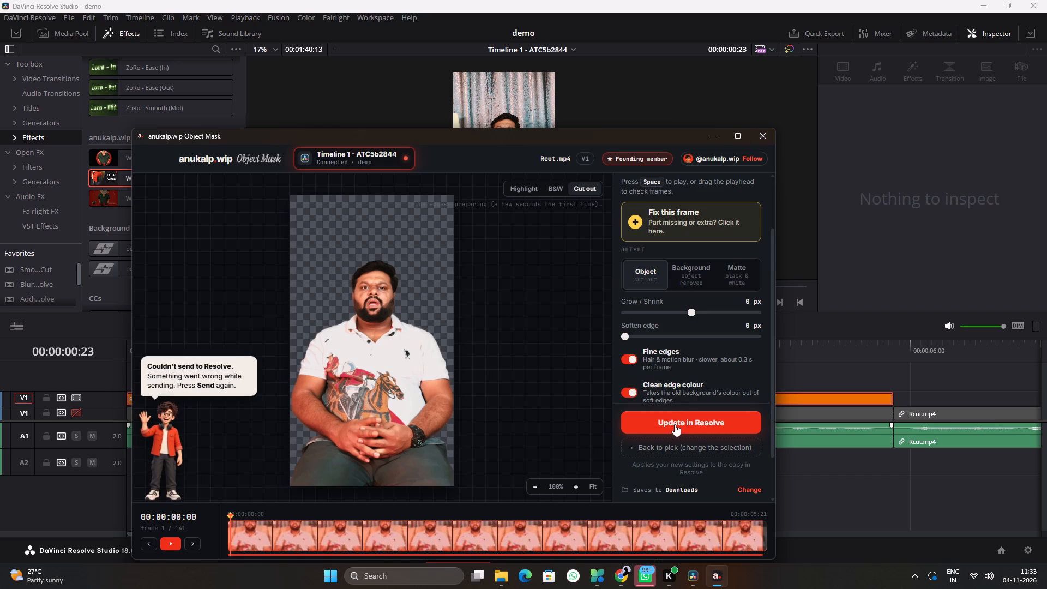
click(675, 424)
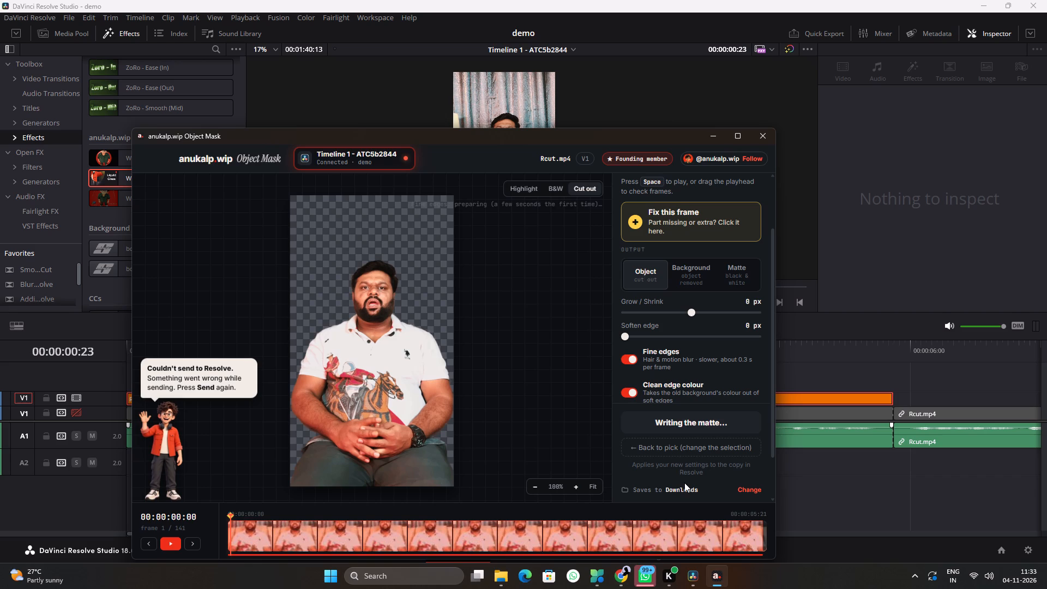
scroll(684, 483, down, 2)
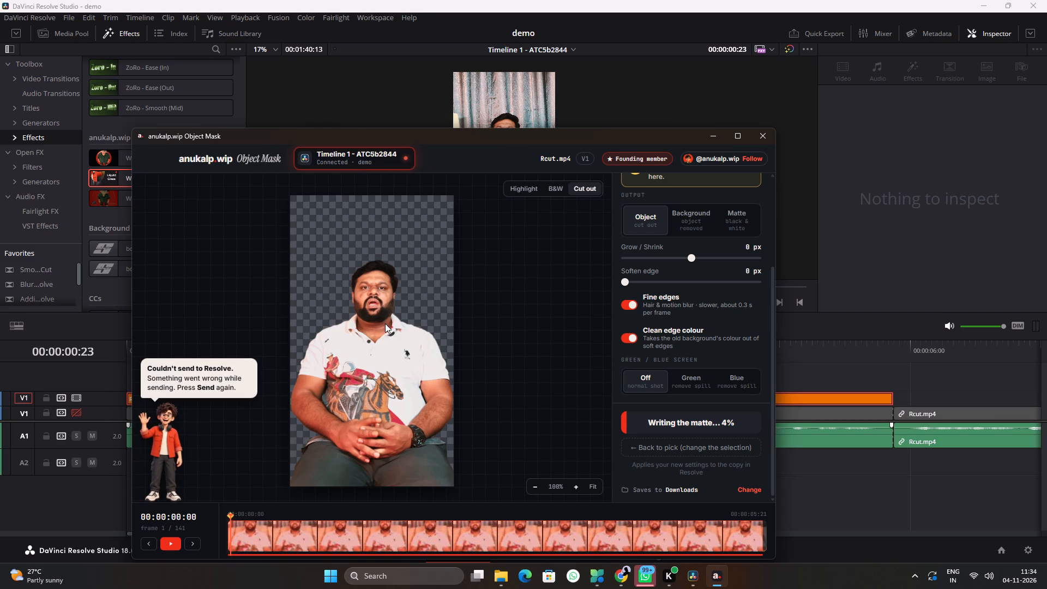
Examine the cut-out preview of the seated man up close, especially the edges around his head and shoulders.
scroll(385, 323, up, 3)
ctrl+scroll(383, 325, up, 1)
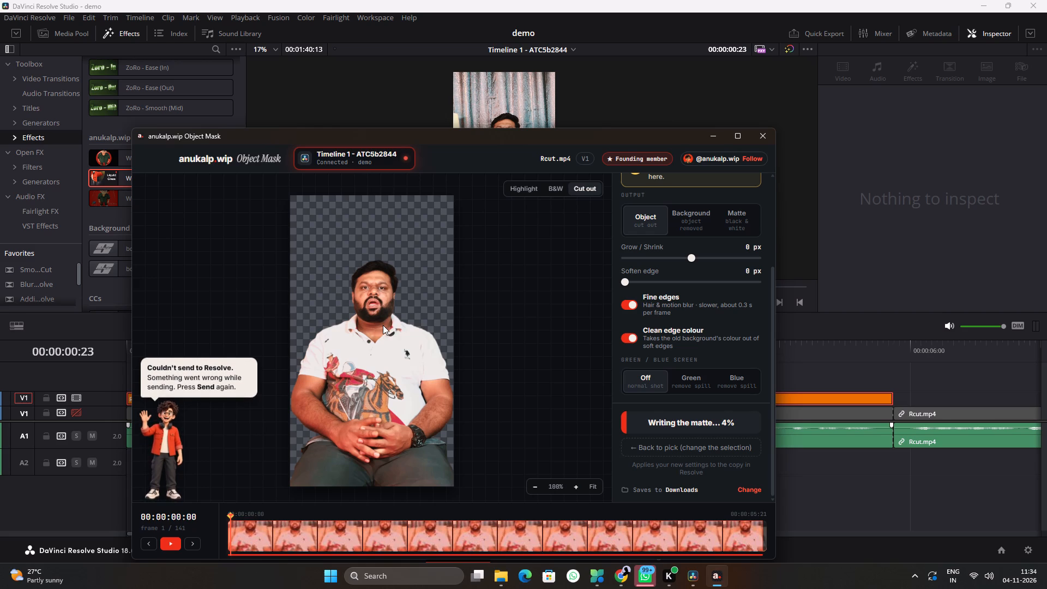
ctrl+scroll(383, 325, up, 2)
ctrl+scroll(383, 325, down, 3)
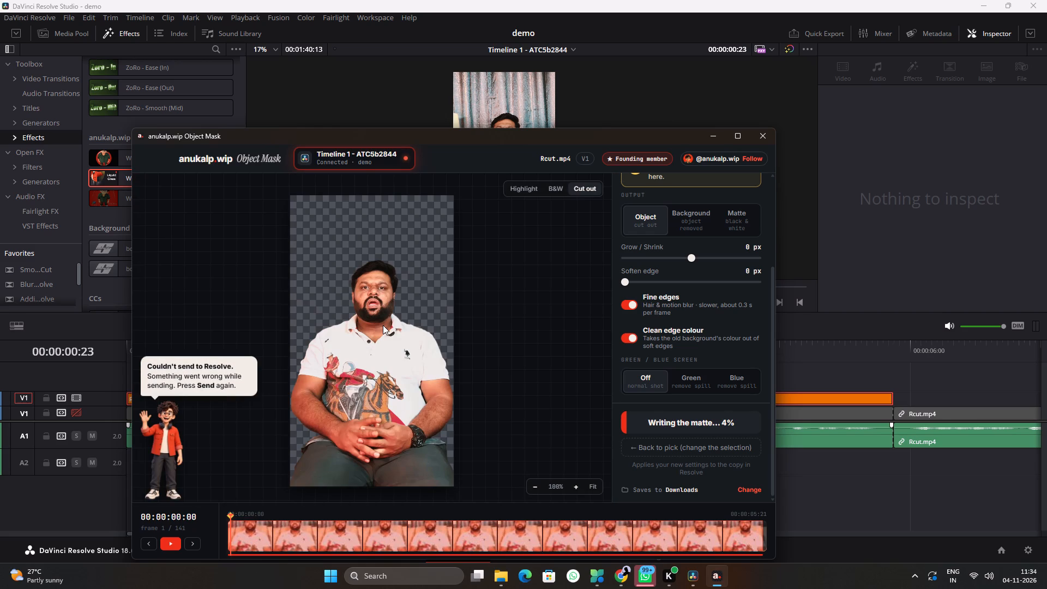
ctrl+scroll(383, 325, up, 1)
scroll(383, 325, up, 2)
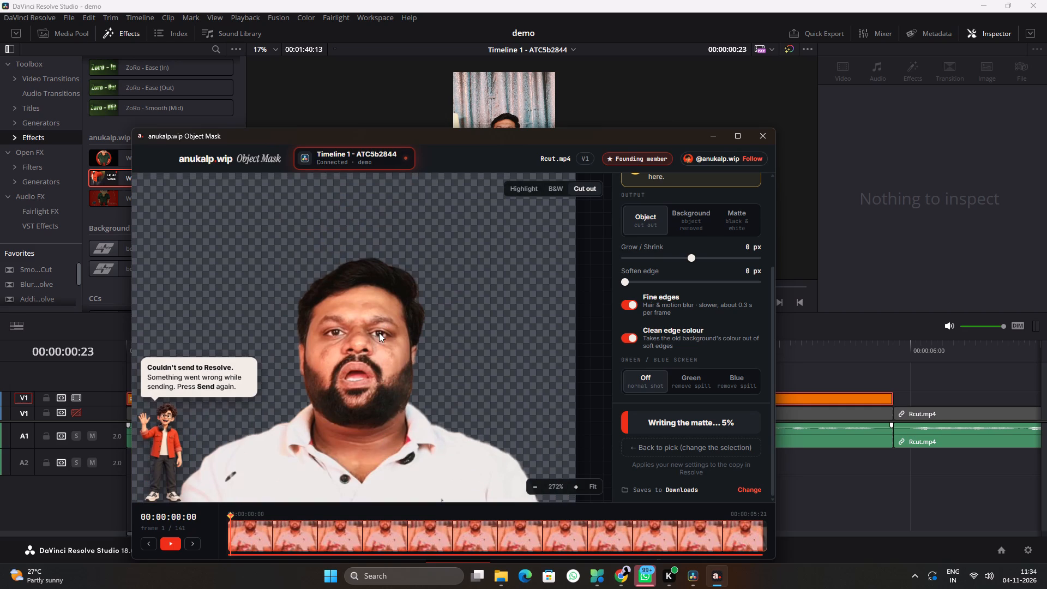
ctrl+scroll(379, 333, up, 1)
scroll(396, 341, down, 1)
ctrl+scroll(396, 341, down, 1)
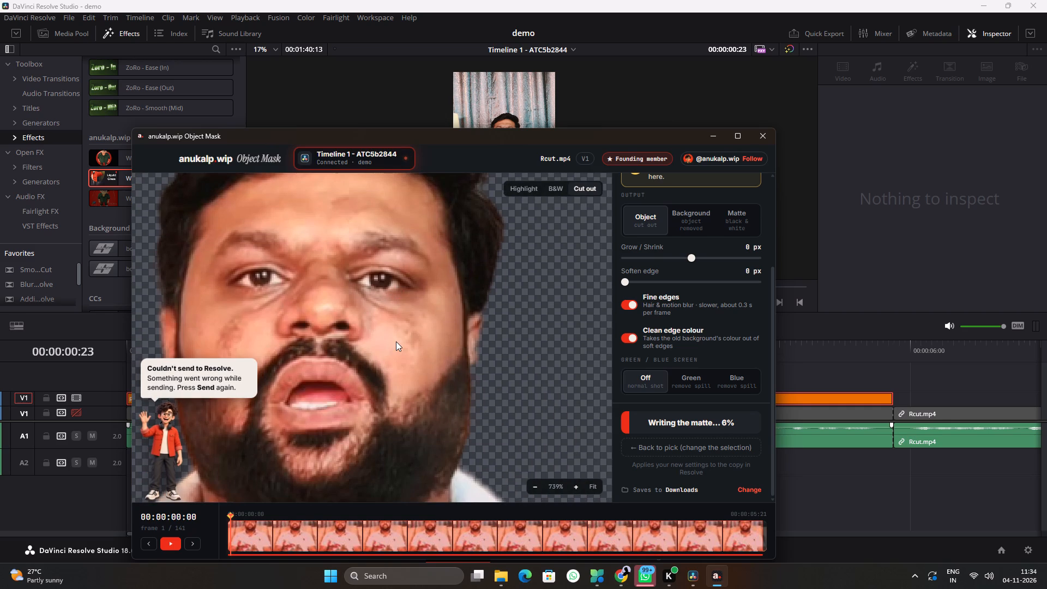
scroll(396, 341, down, 1)
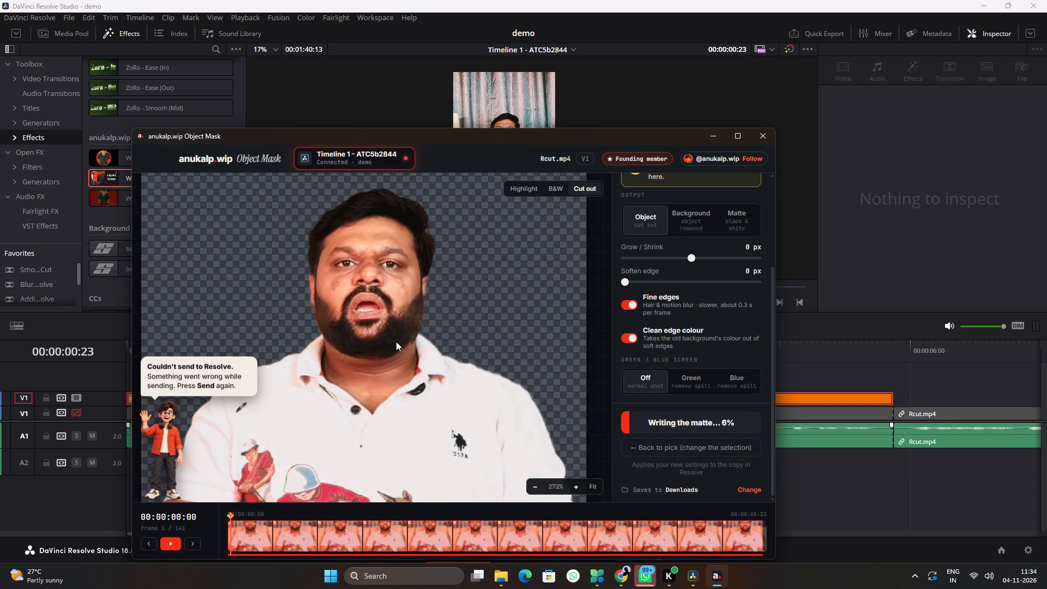
ctrl+scroll(396, 341, down, 2)
scroll(396, 341, down, 3)
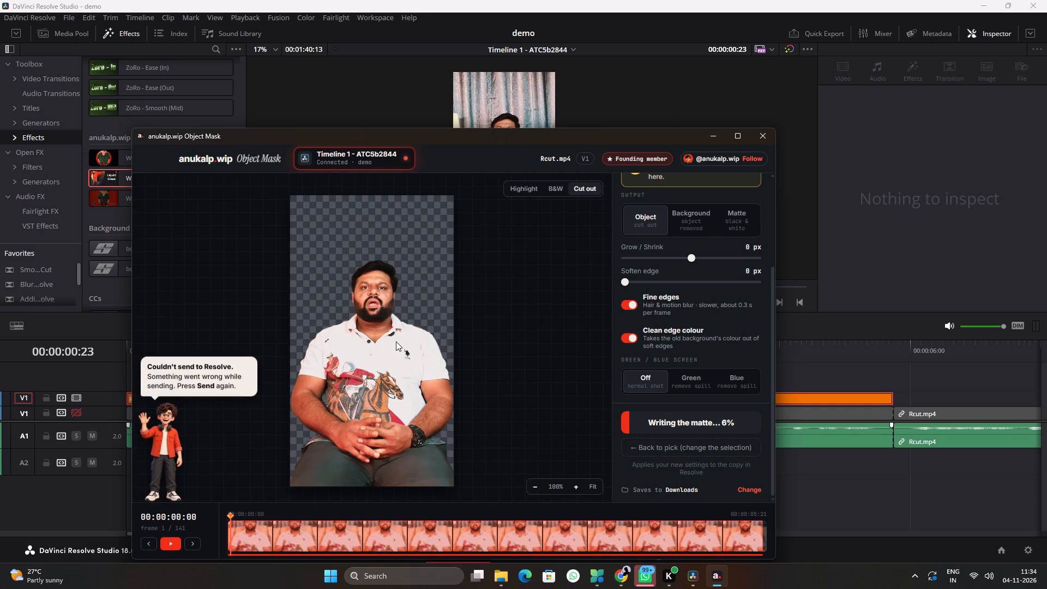
ctrl+scroll(389, 377, up, 1)
scroll(388, 377, up, 2)
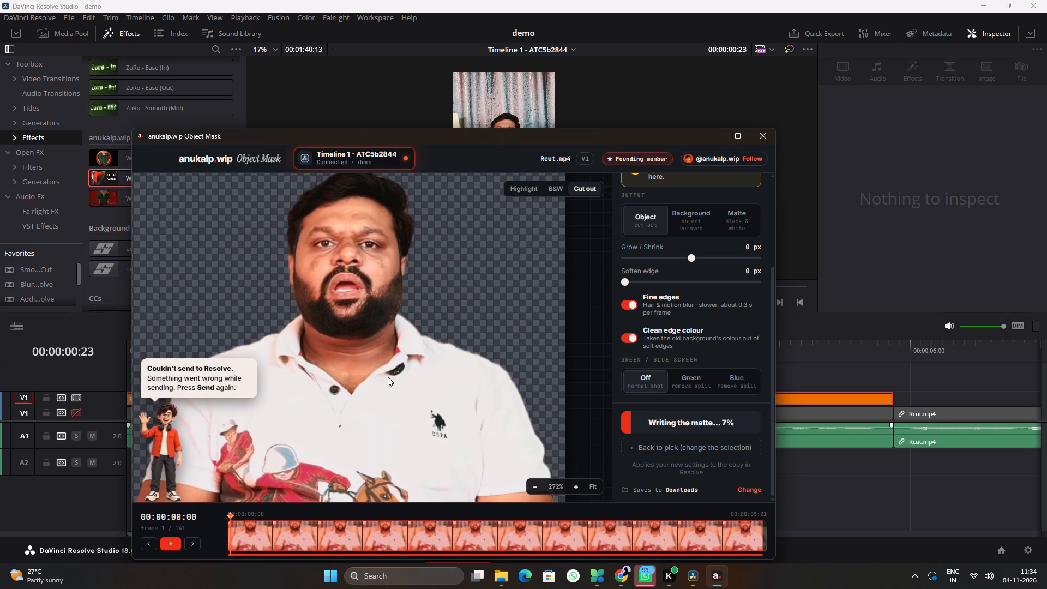
scroll(388, 377, up, 2)
ctrl+scroll(388, 377, down, 1)
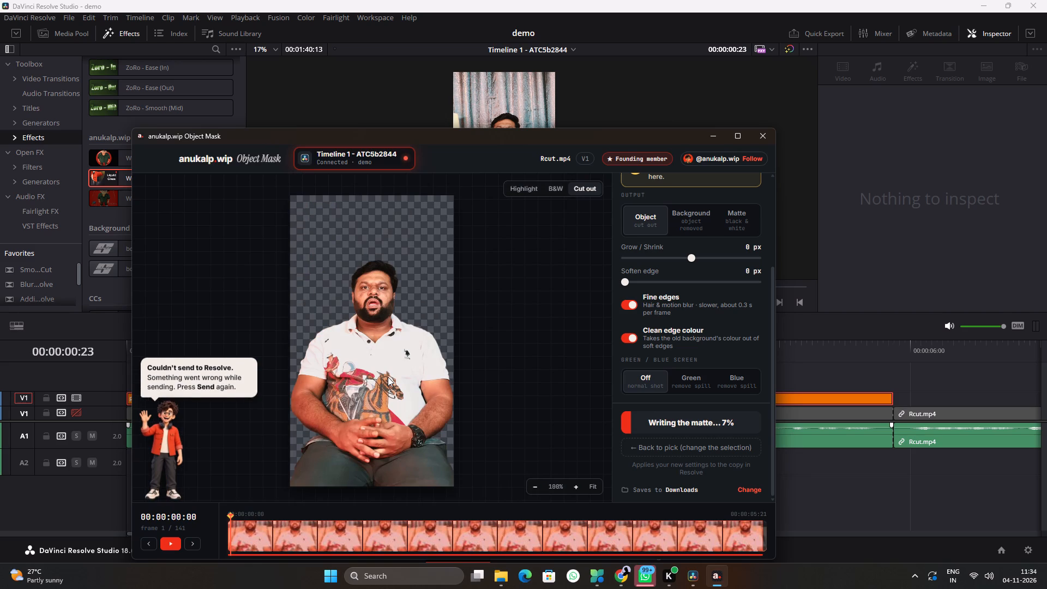
scroll(388, 377, down, 2)
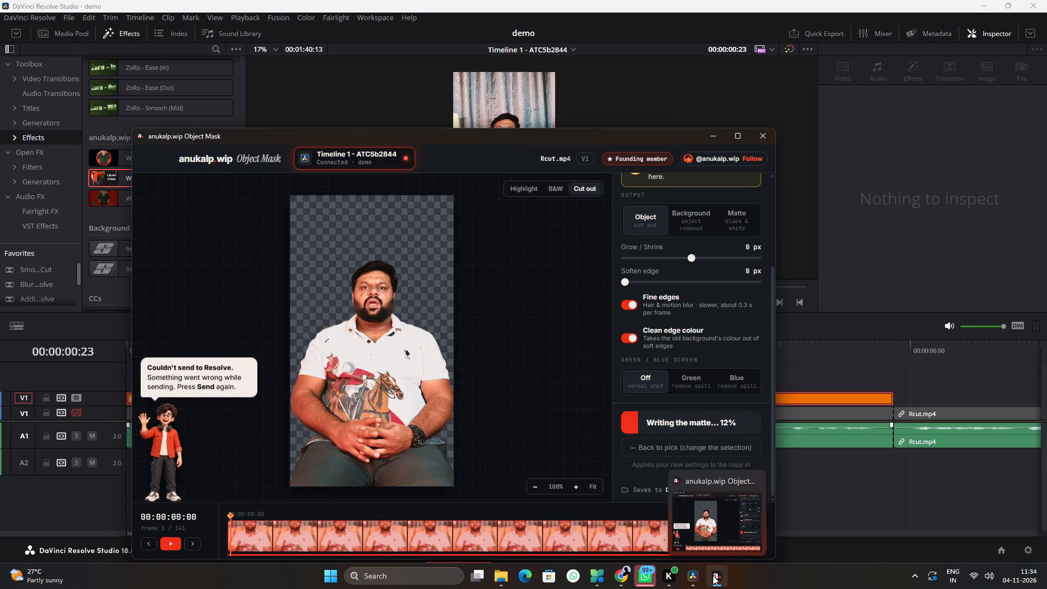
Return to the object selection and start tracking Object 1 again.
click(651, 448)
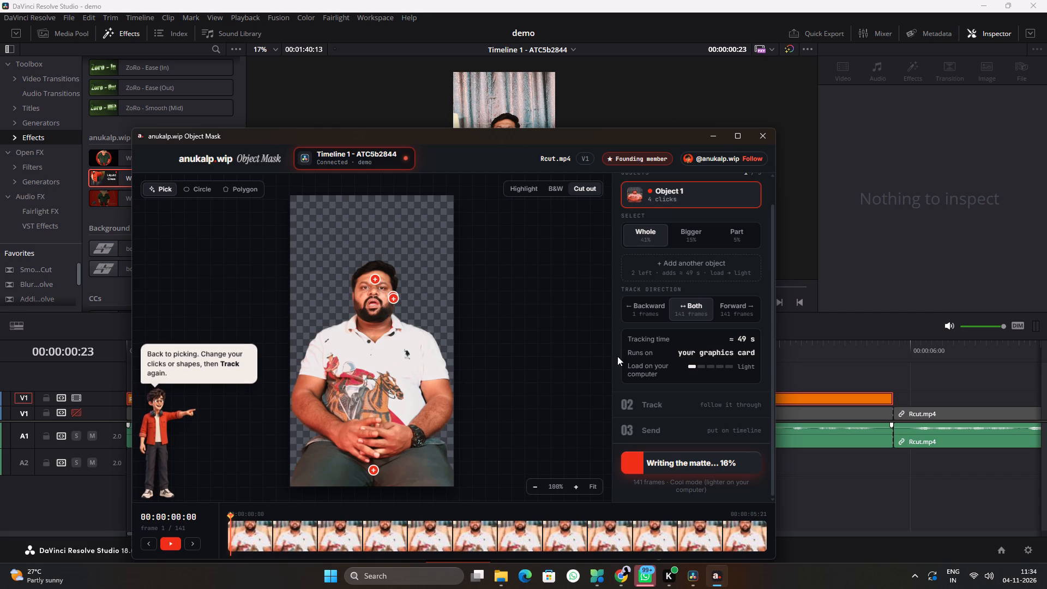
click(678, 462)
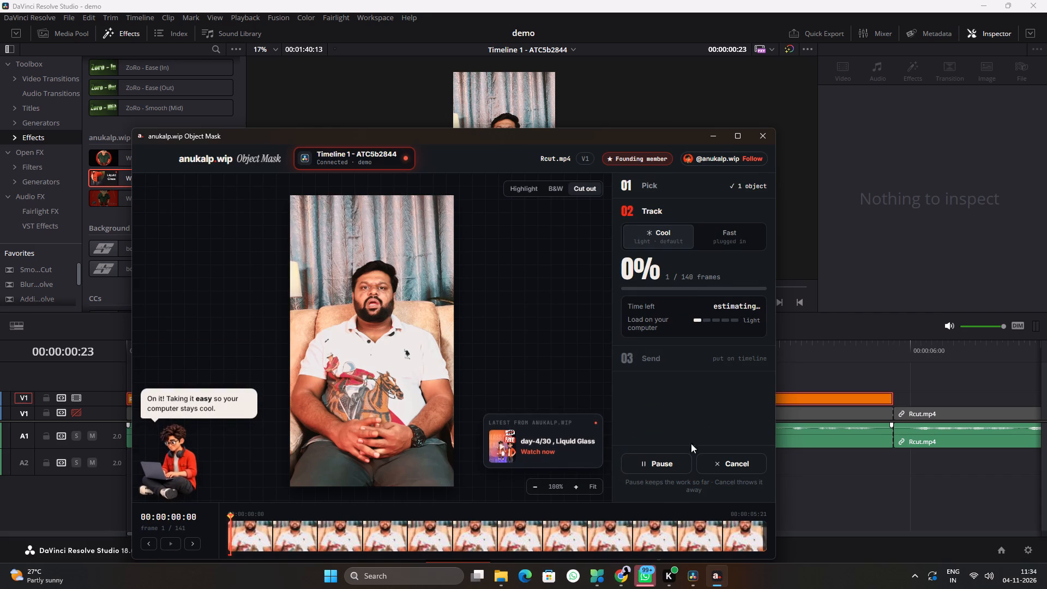
Cancel the object tracking and close the Object Mask window.
click(724, 461)
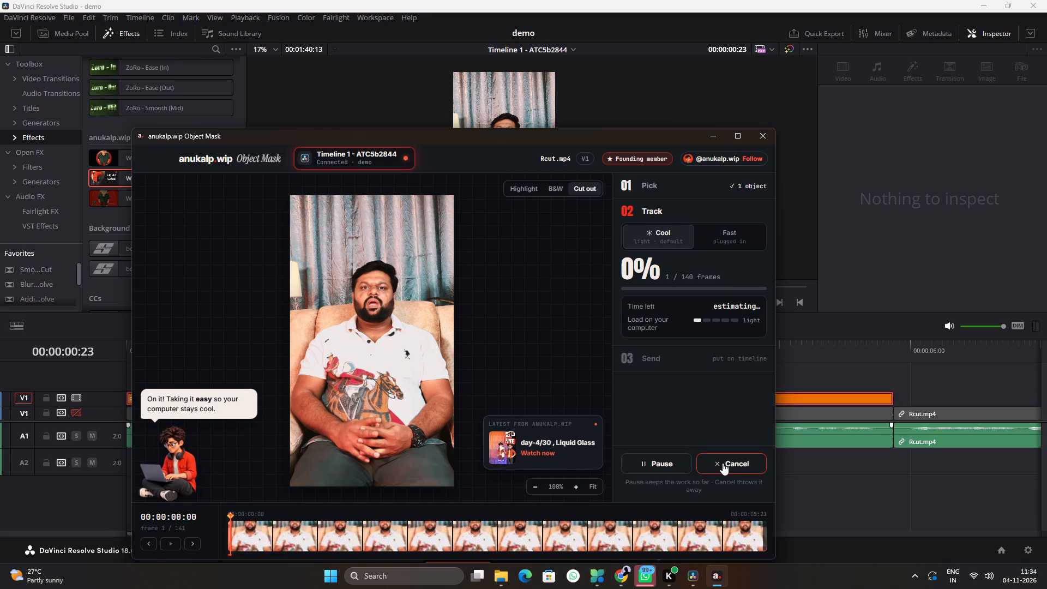
click(719, 463)
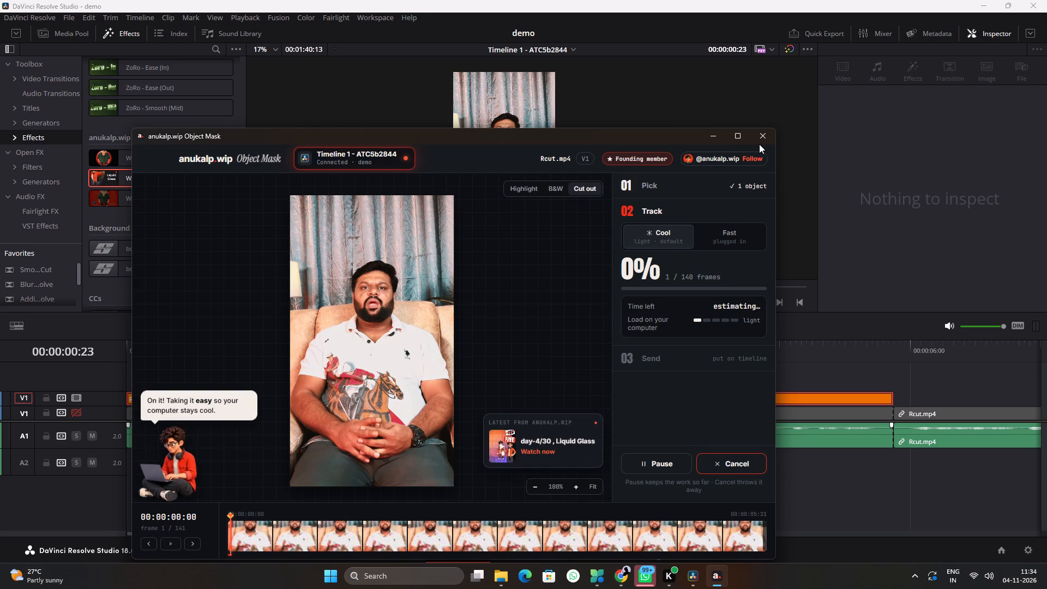
click(761, 136)
click(684, 487)
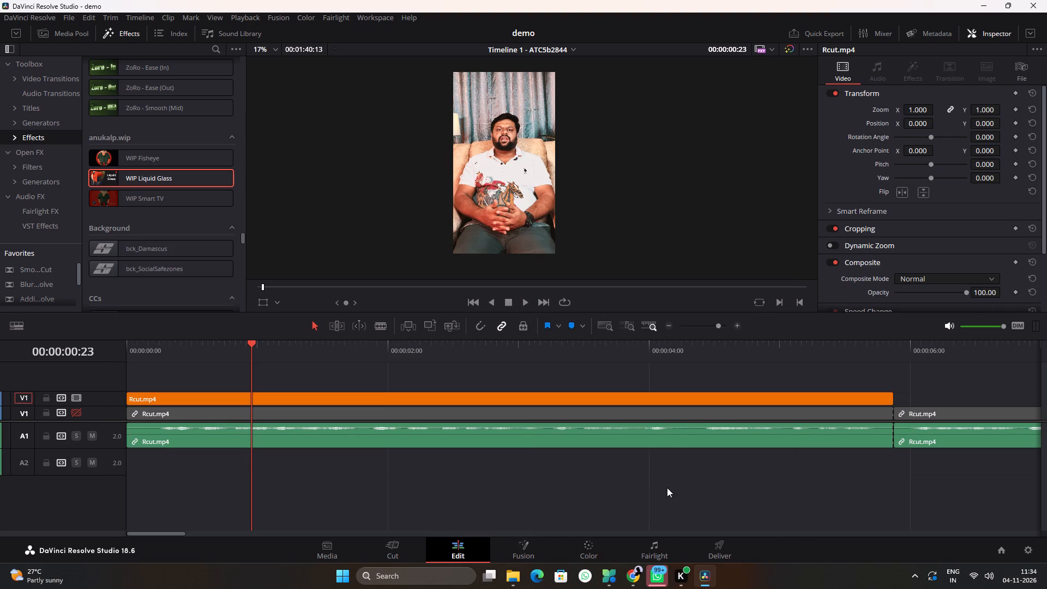
Play the timeline from the start to check the footage.
drag(164, 352, 104, 348)
key(space)
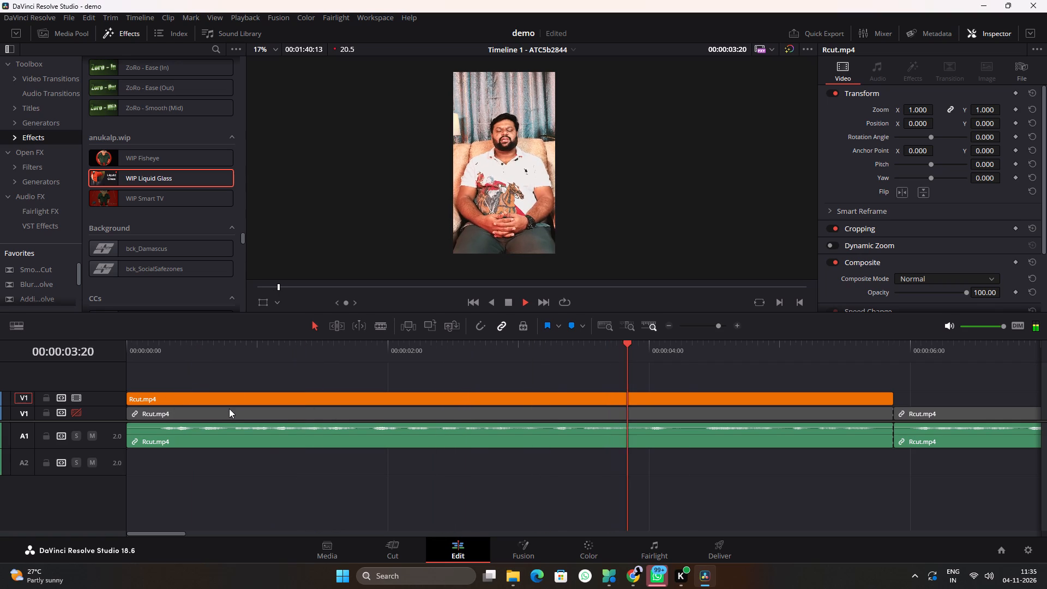
key(space)
Delete all of the project's render cache.
click(233, 14)
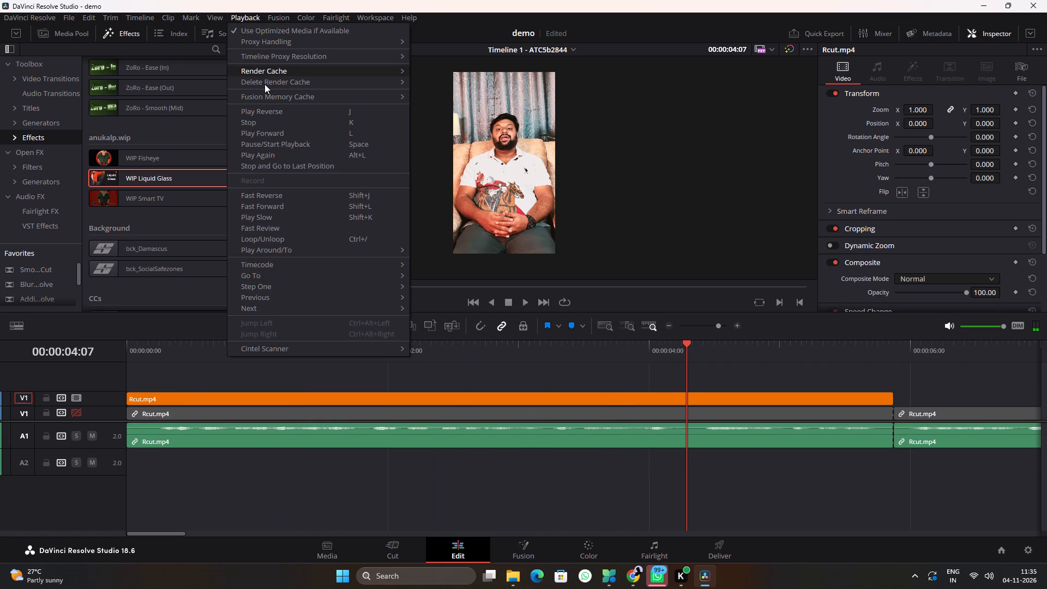
click(264, 86)
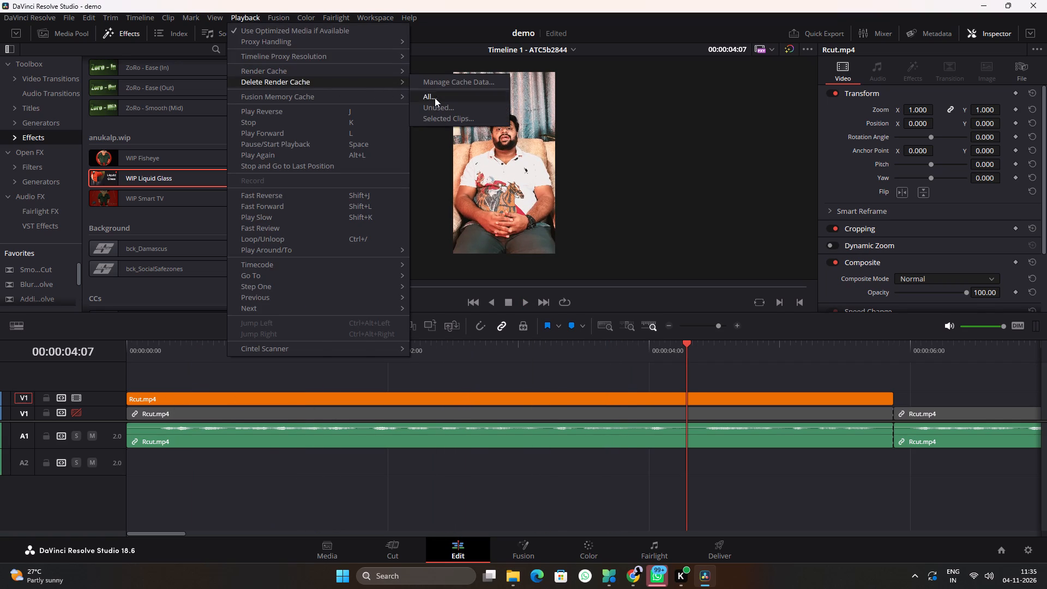
click(435, 98)
click(610, 326)
Play the timeline again from the start to check playback without the old render cache.
drag(193, 348, 167, 347)
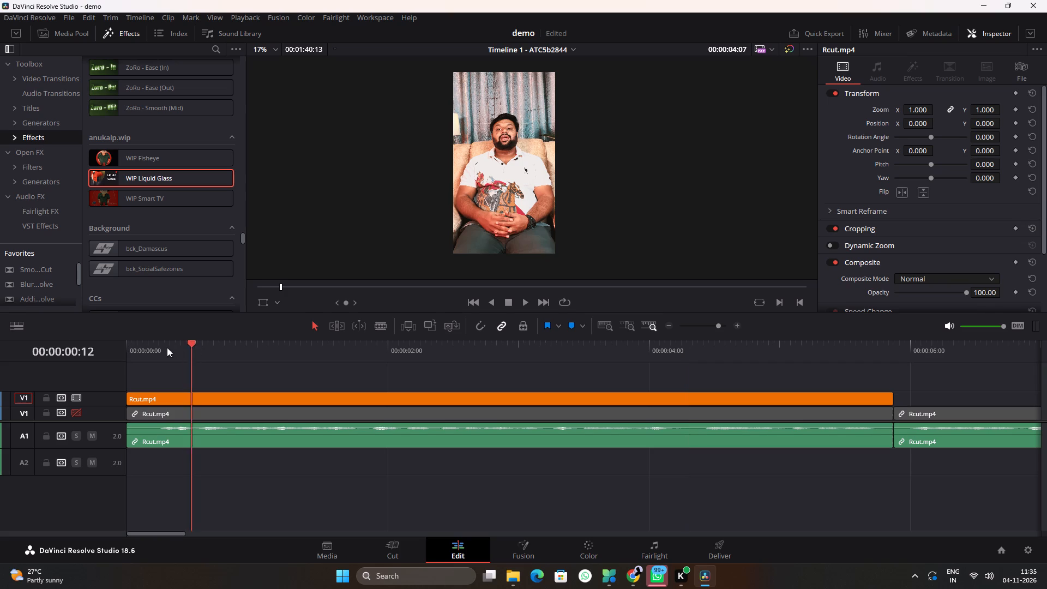
drag(167, 347, 65, 337)
click(281, 14)
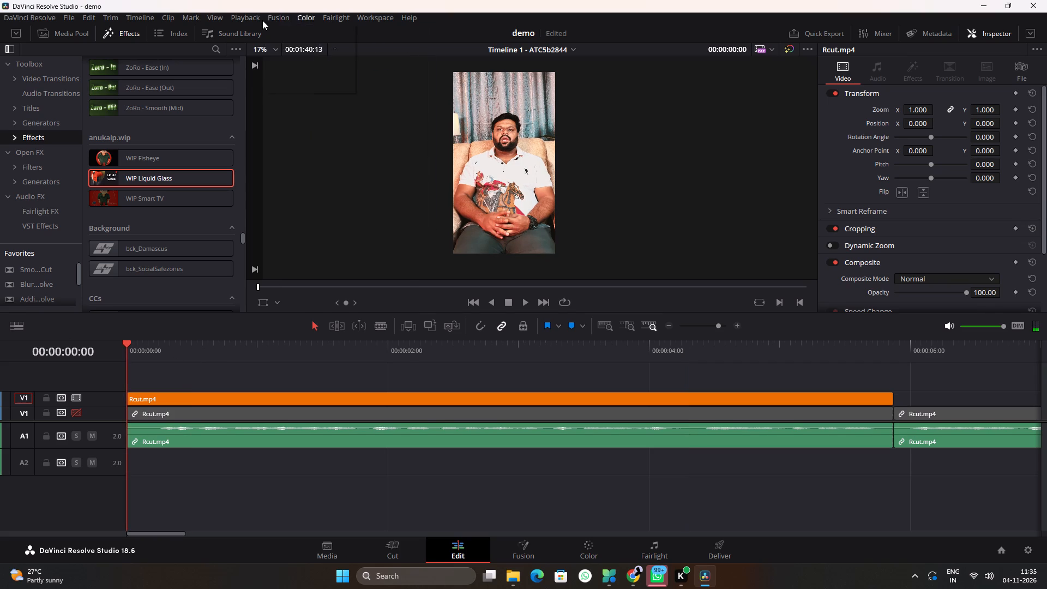
click(241, 20)
click(242, 16)
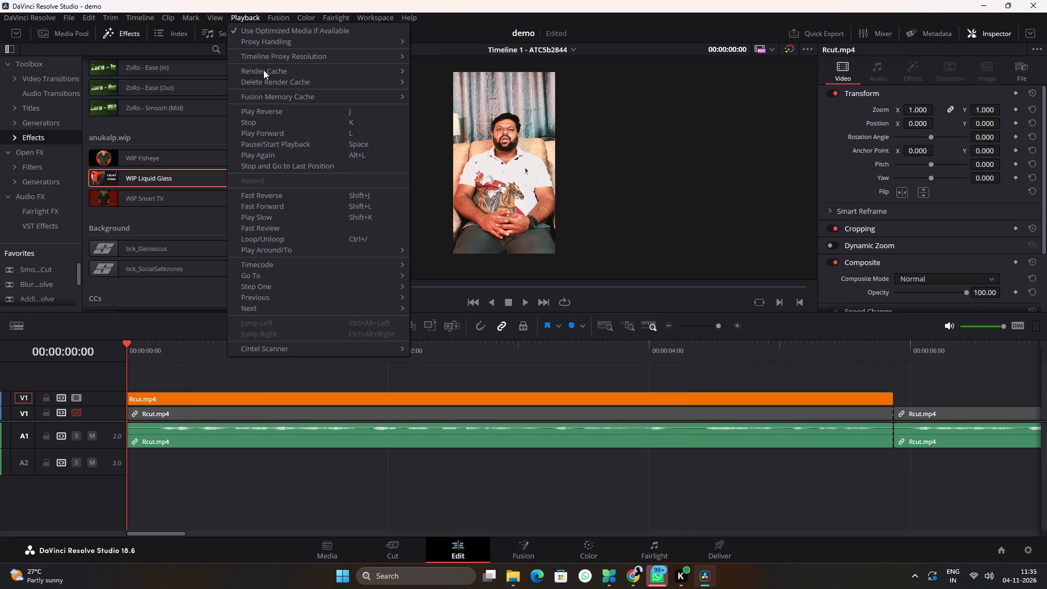
click(285, 468)
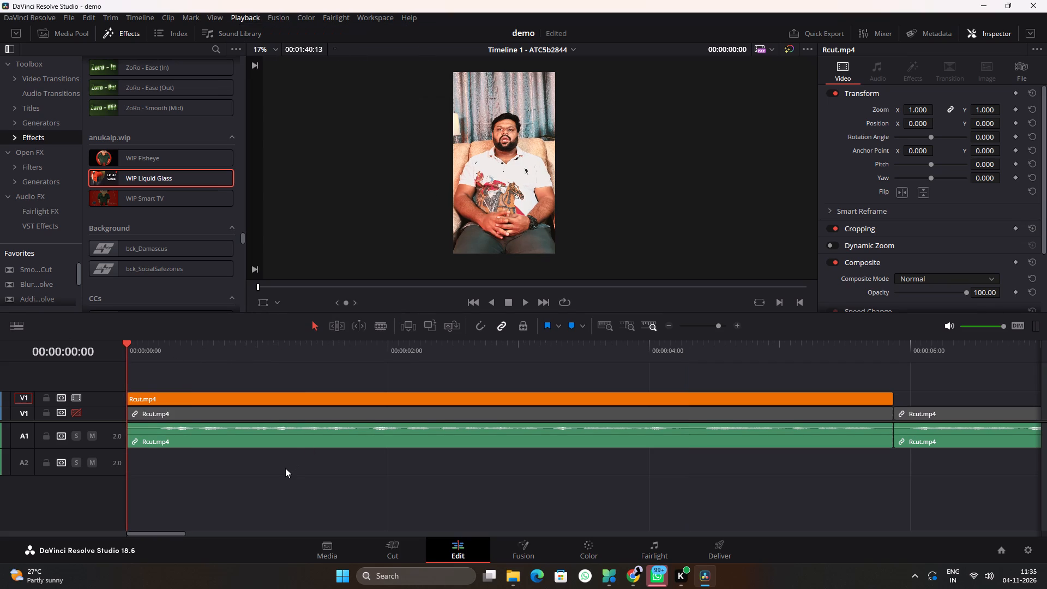
key(space)
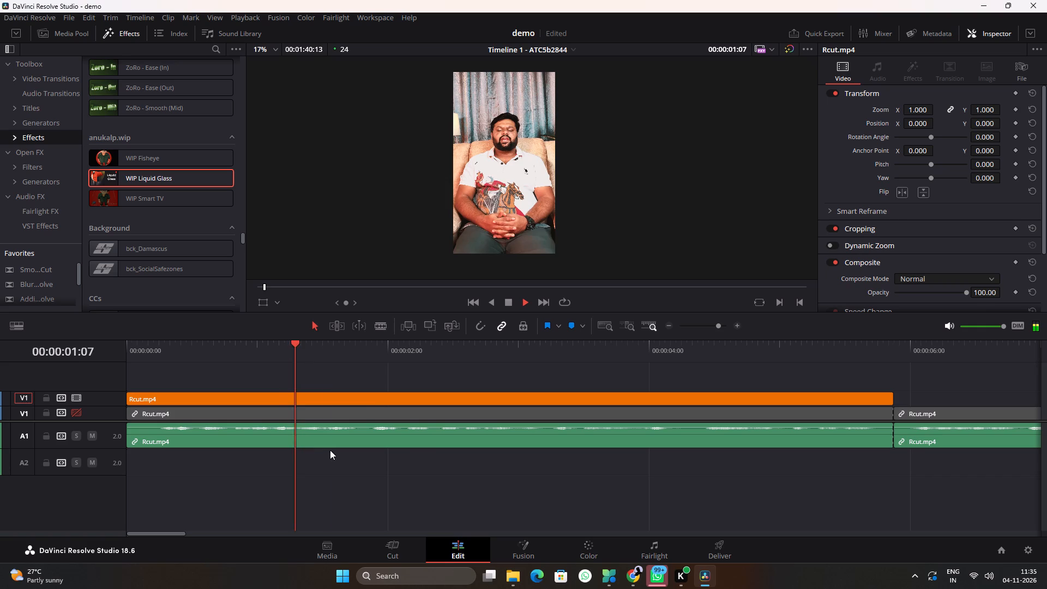
key(space)
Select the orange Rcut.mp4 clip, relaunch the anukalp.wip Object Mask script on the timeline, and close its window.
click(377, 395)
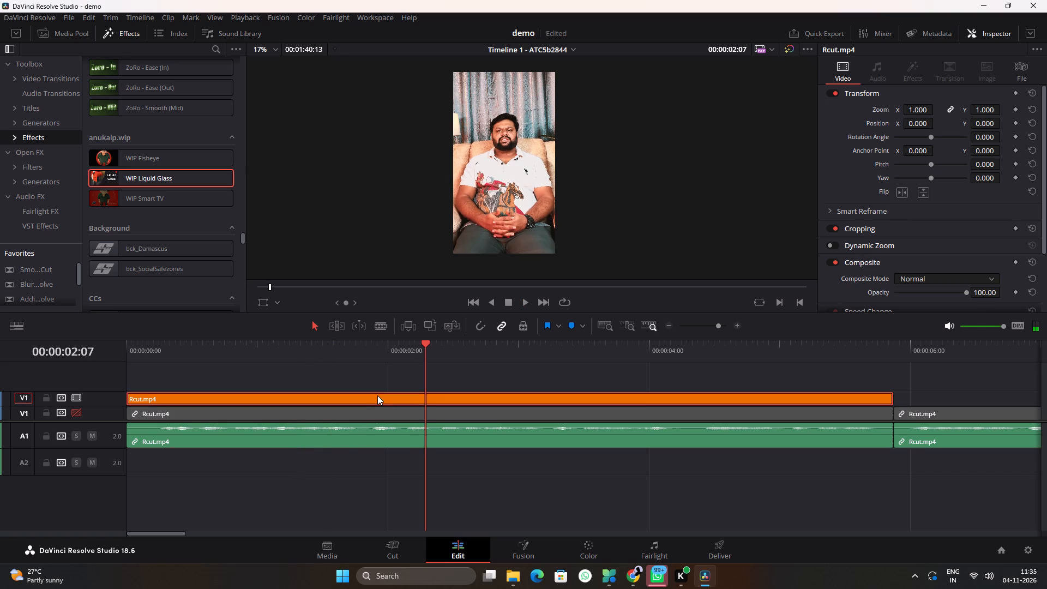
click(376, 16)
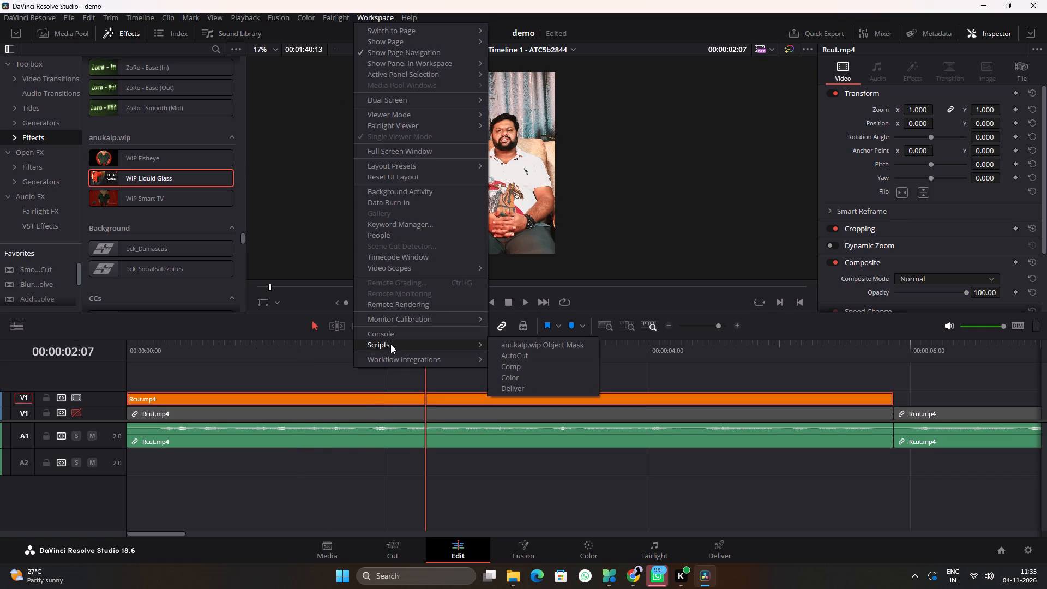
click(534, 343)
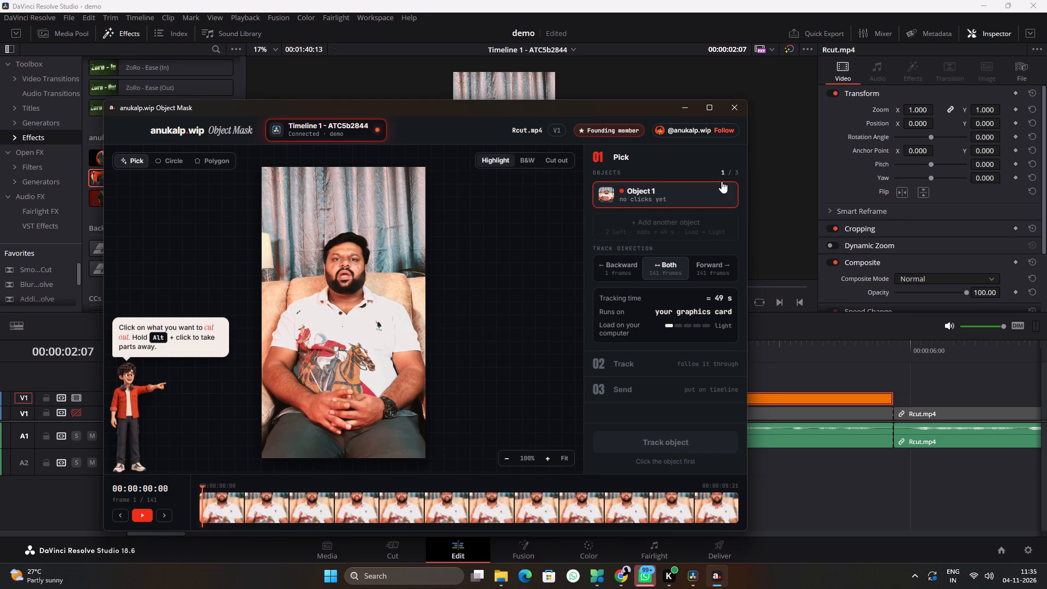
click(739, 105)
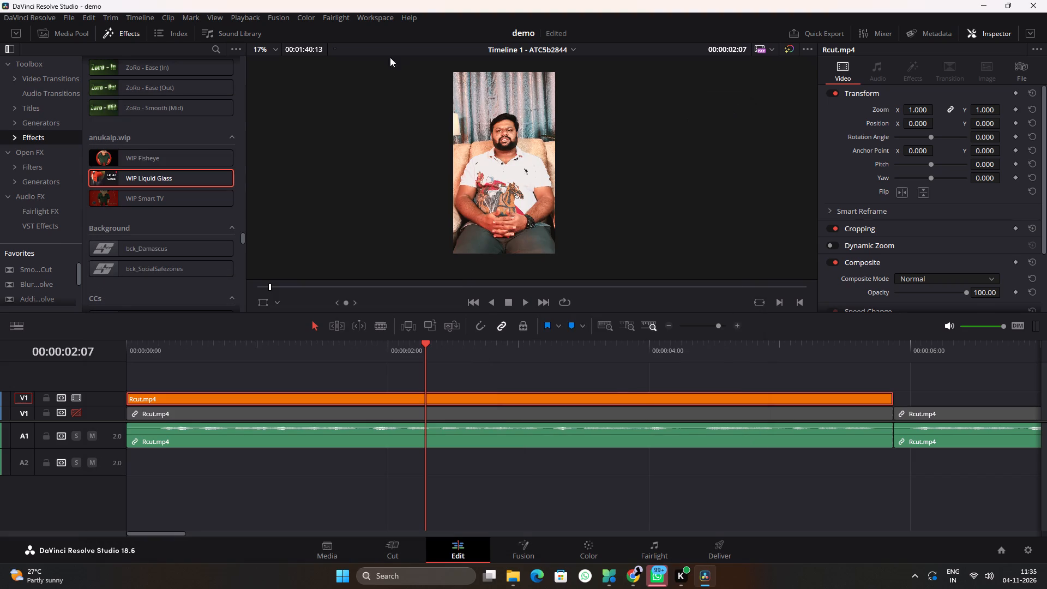
Capture a screenshot of the editing workspace with the Workspace menu expanded, covering nearly the whole screen.
click(366, 17)
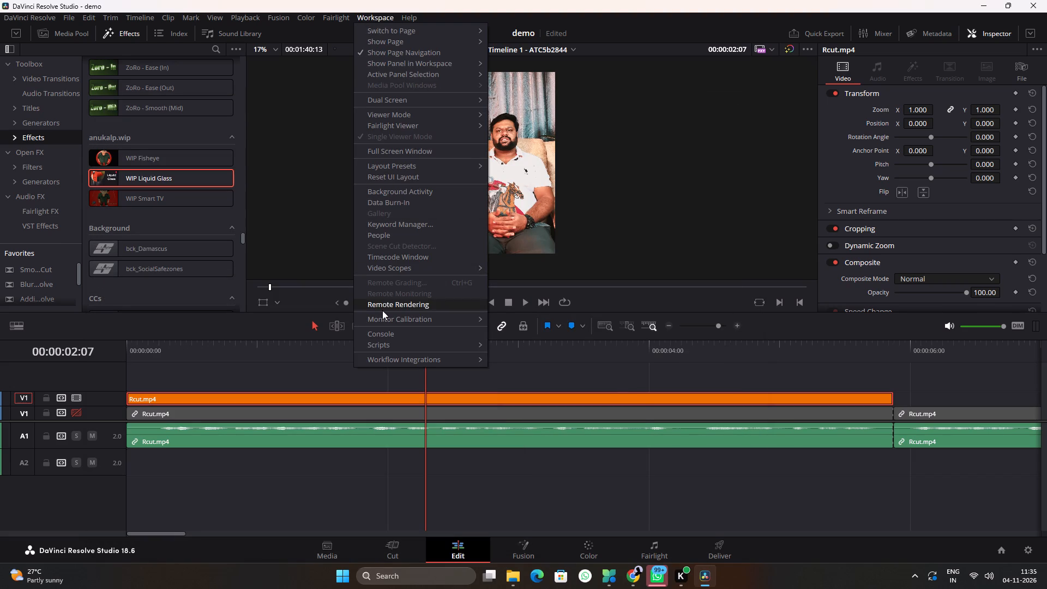
key(shift+super+s)
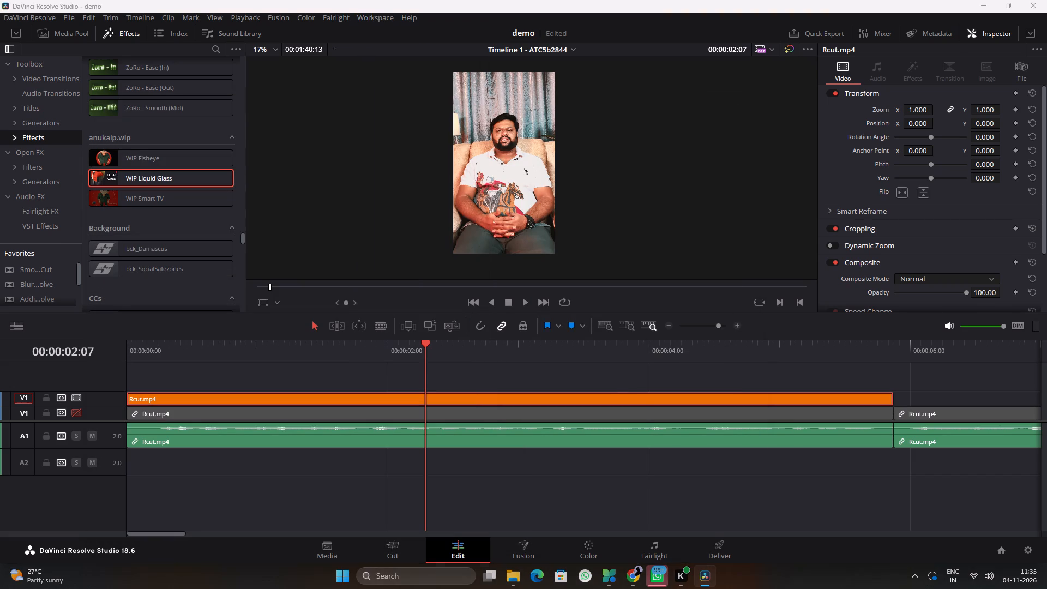
drag(1, 0, 649, 498)
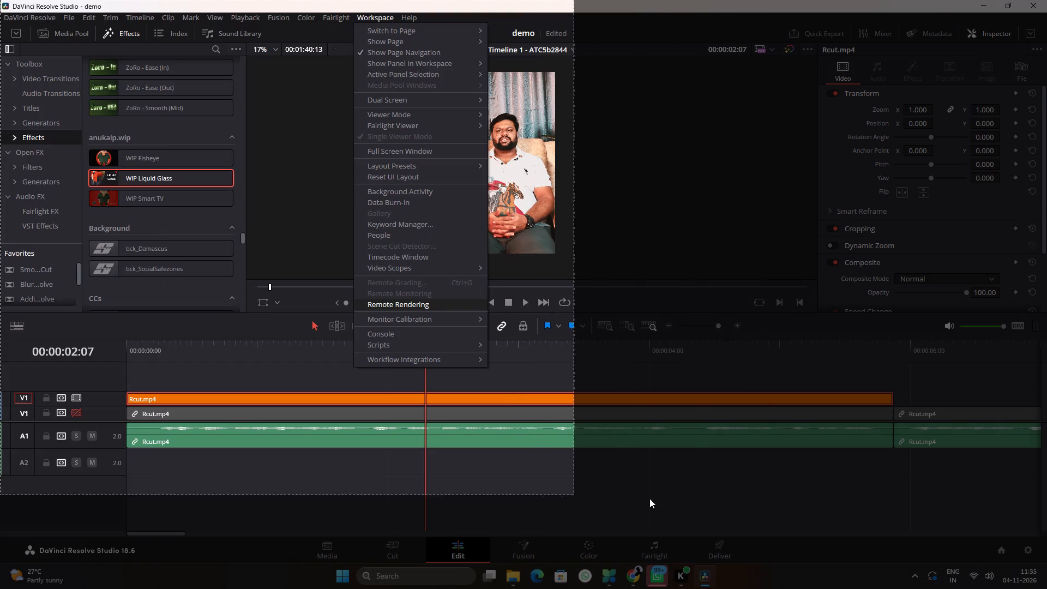
drag(649, 498, 1000, 534)
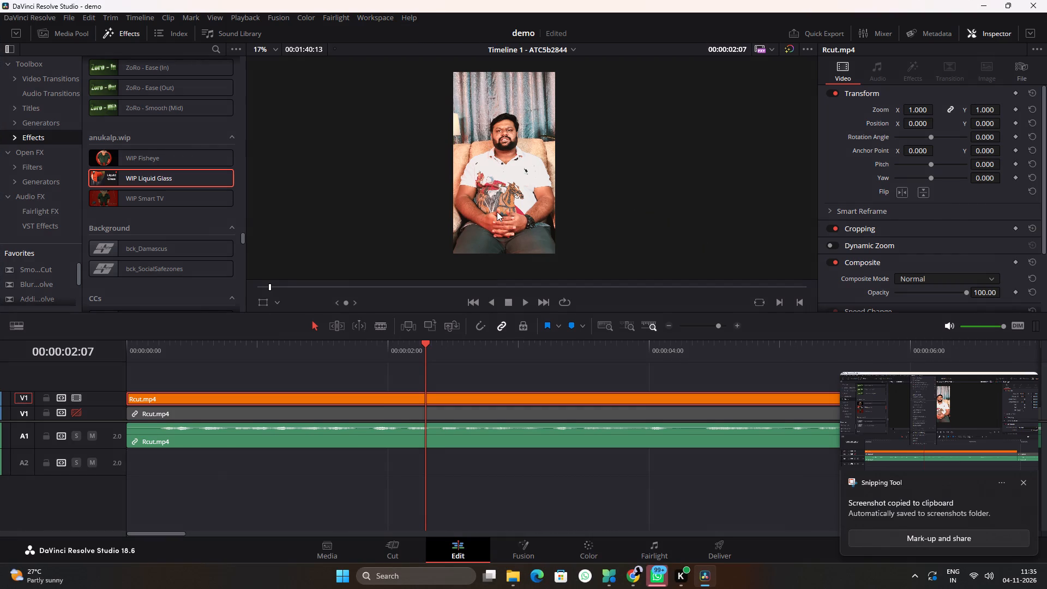
Screen-record nearly the whole editing workspace while dismissing the screenshot notification and launching the anukalp.wip Object Mask script, ending once the clip loads.
key(shift+super+r)
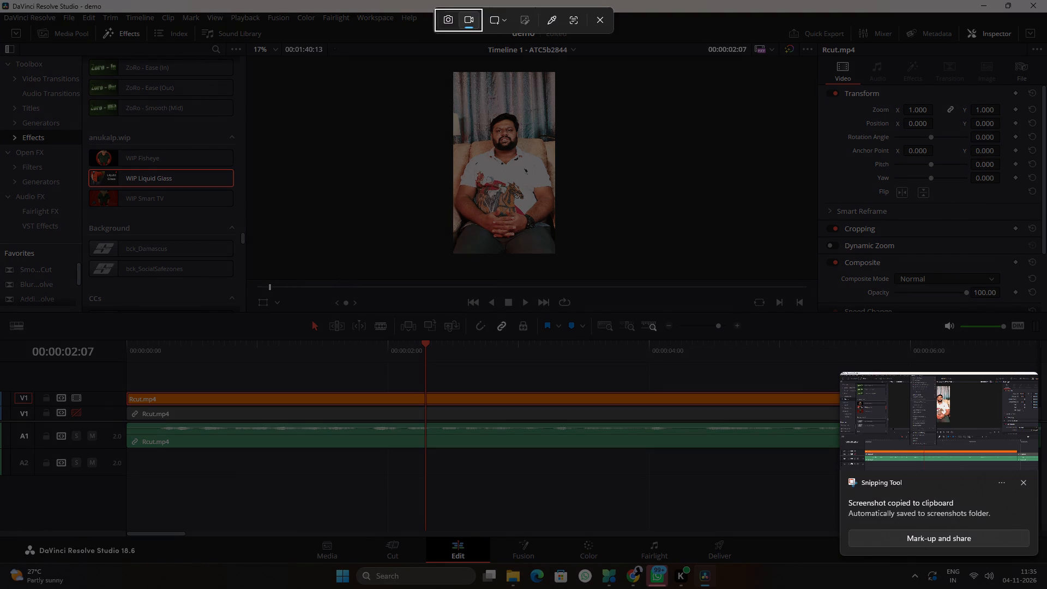
drag(4, 0, 1011, 530)
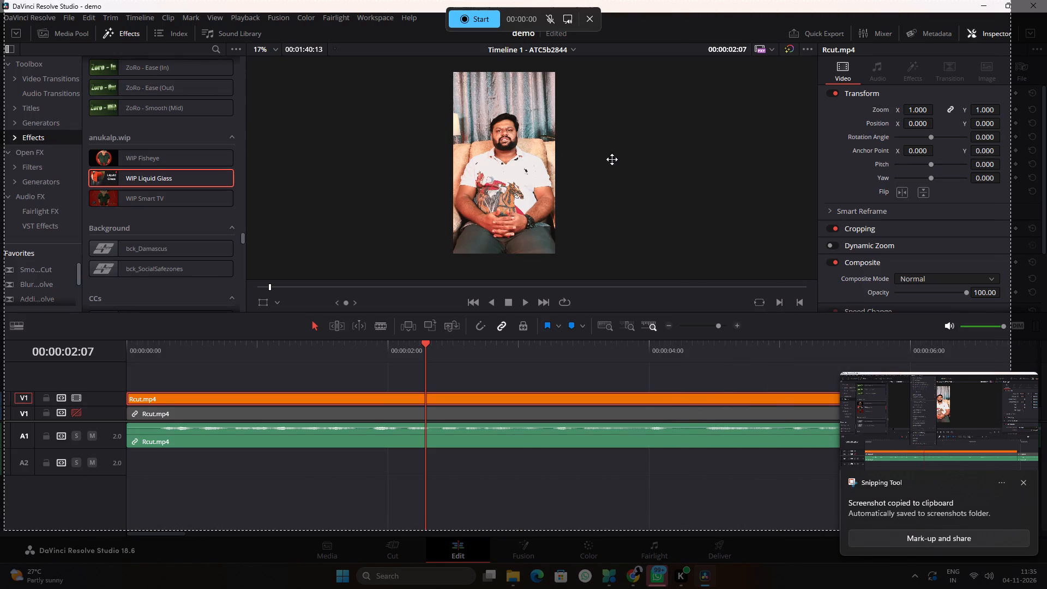
click(479, 21)
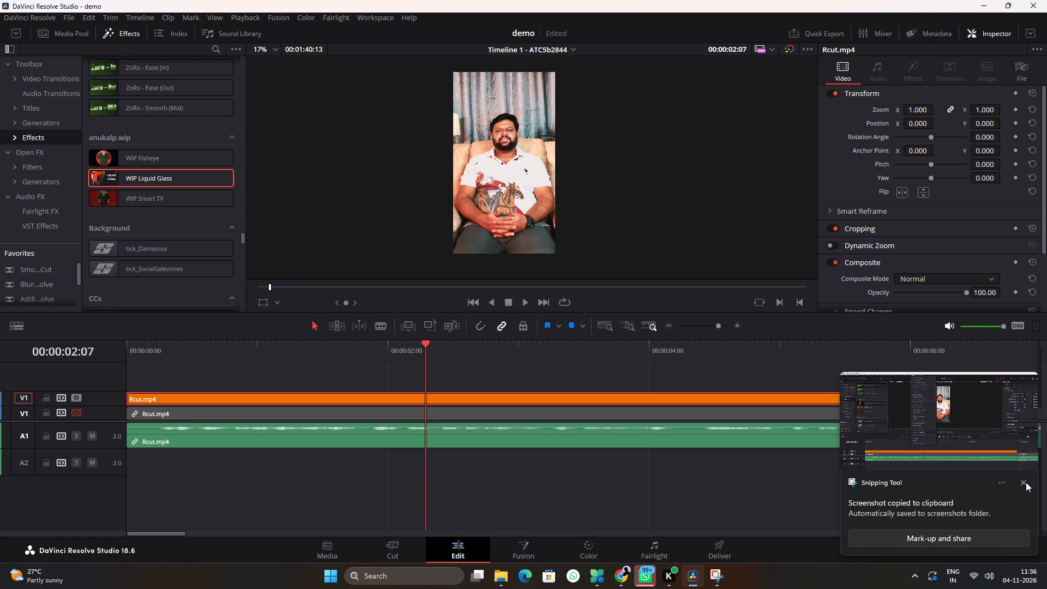
click(1024, 480)
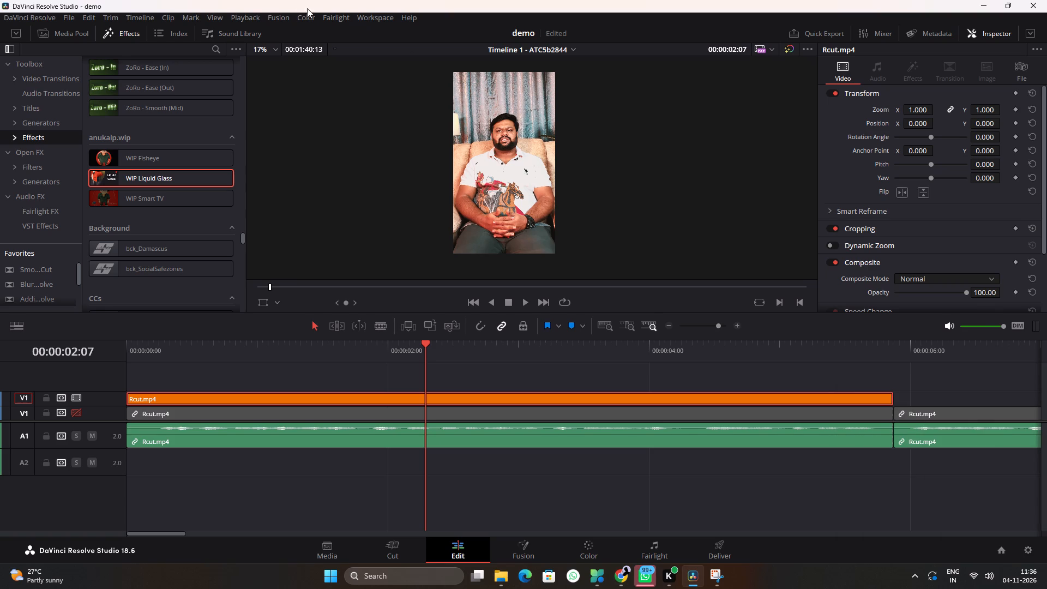
click(369, 19)
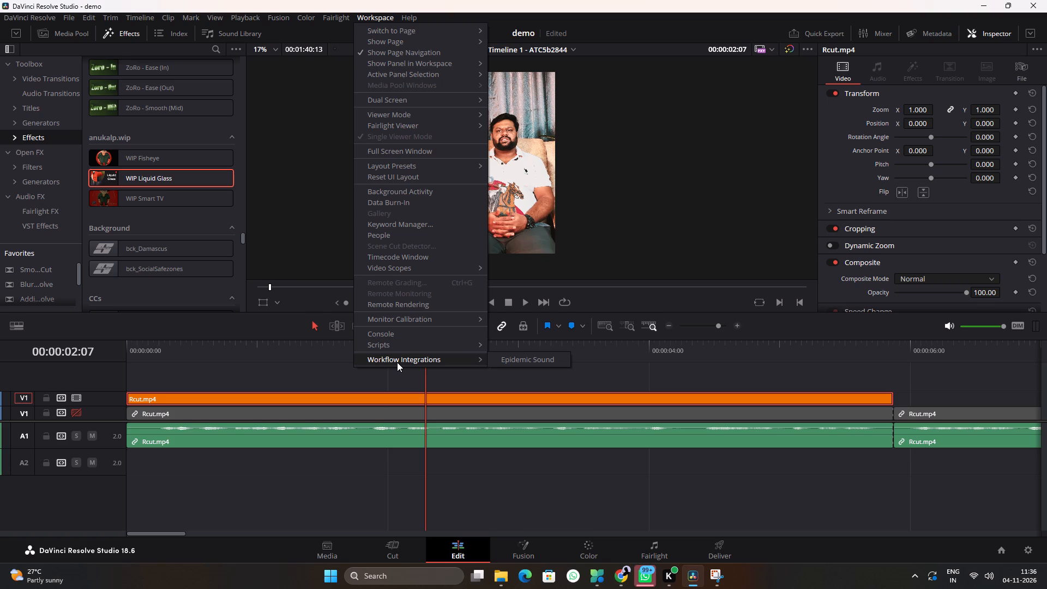
click(395, 345)
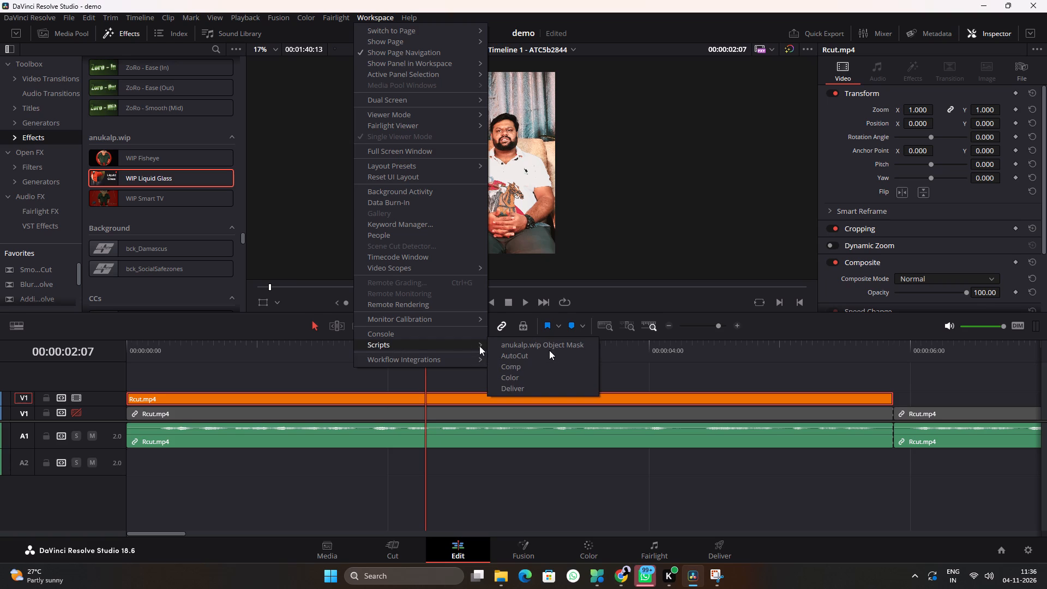
click(555, 345)
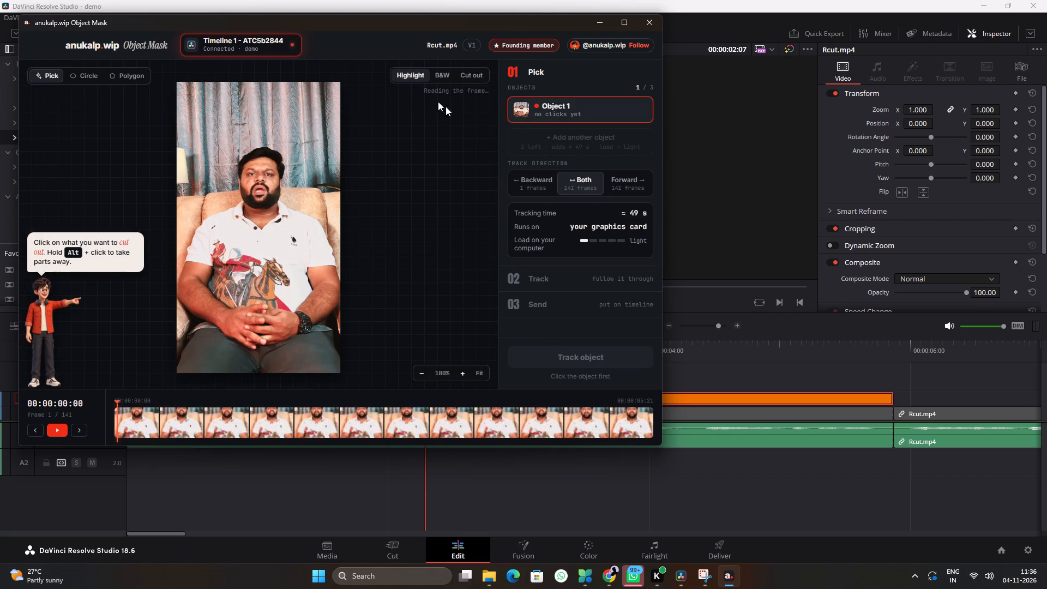
click(488, 20)
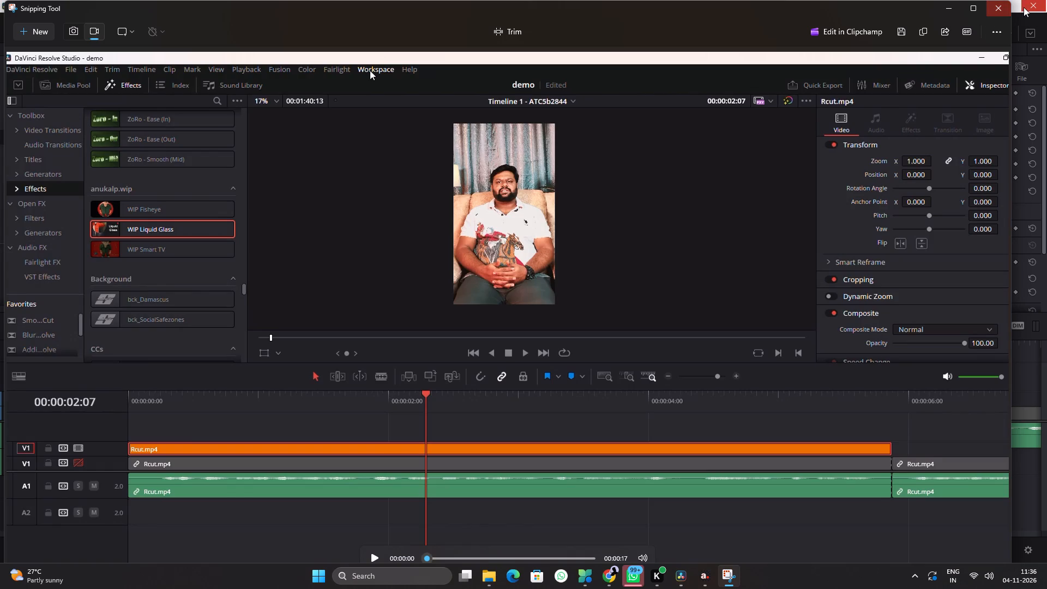
Close the anukalp.wip Object Mask window and switch back to the new recording in Snipping Tool.
click(655, 508)
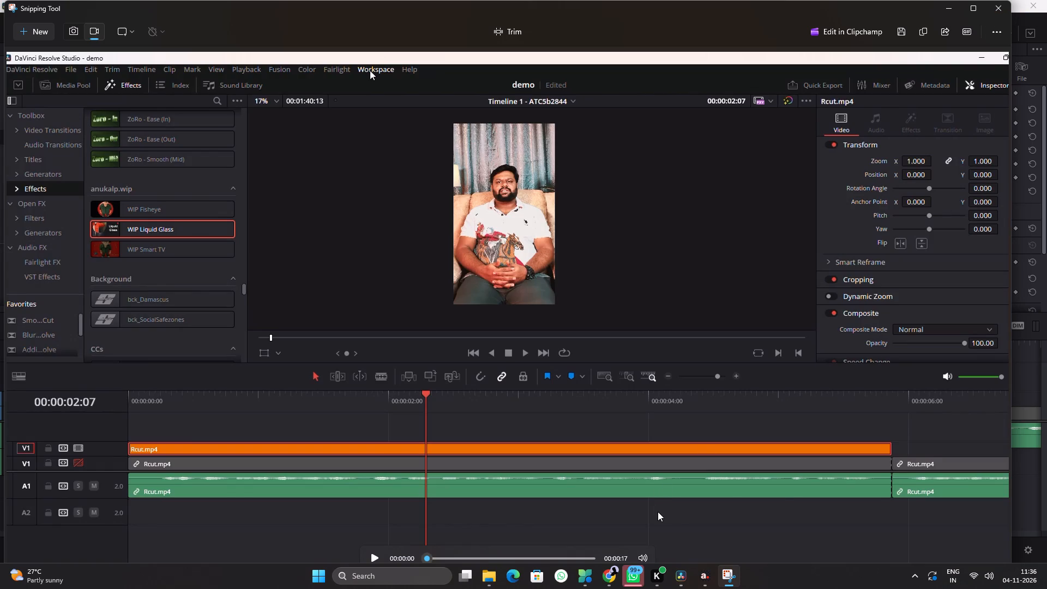
click(706, 578)
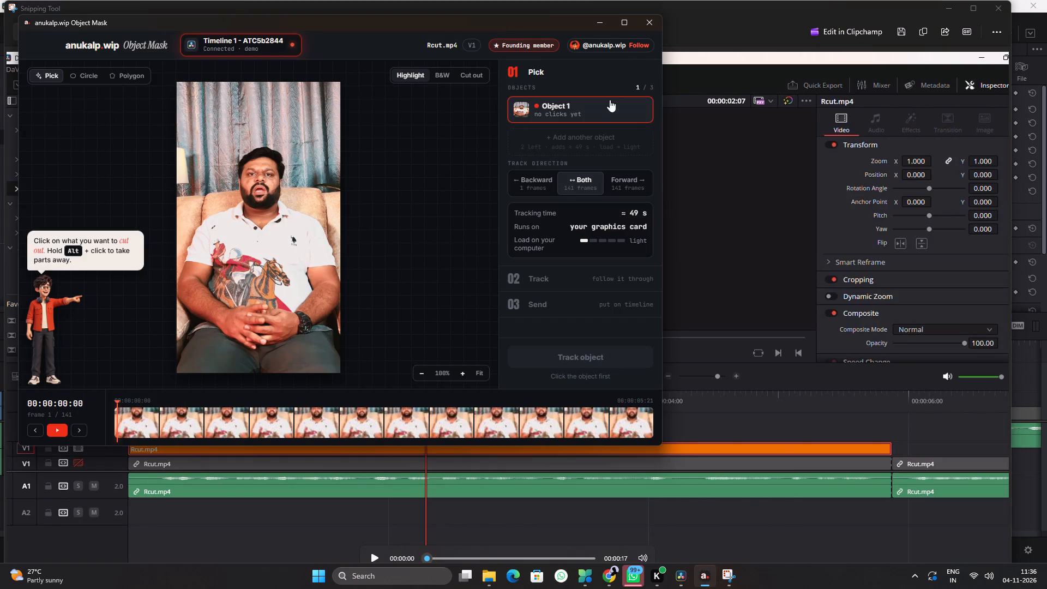
click(651, 24)
click(713, 571)
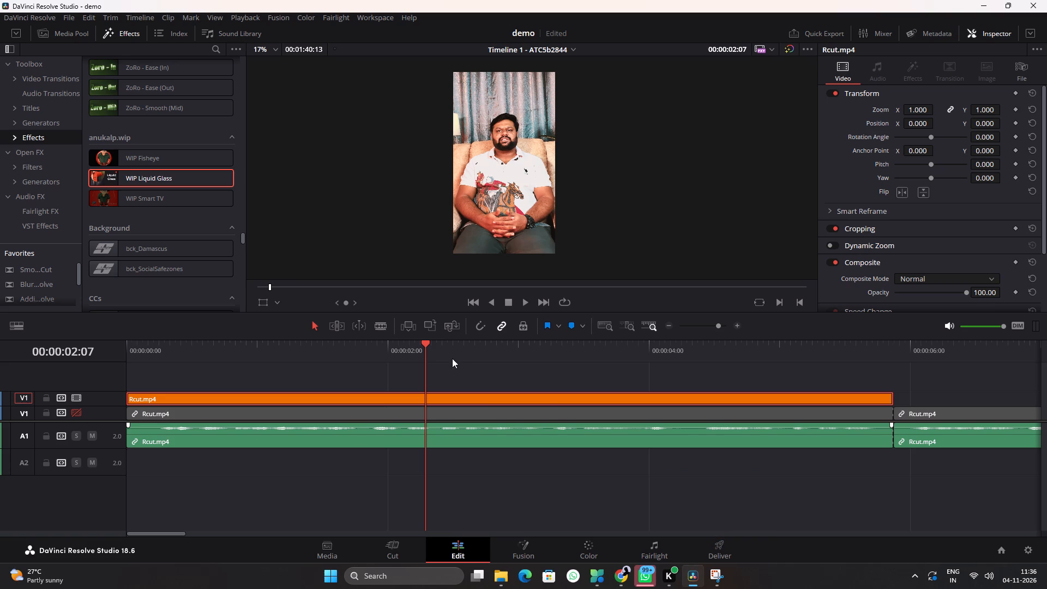
click(714, 569)
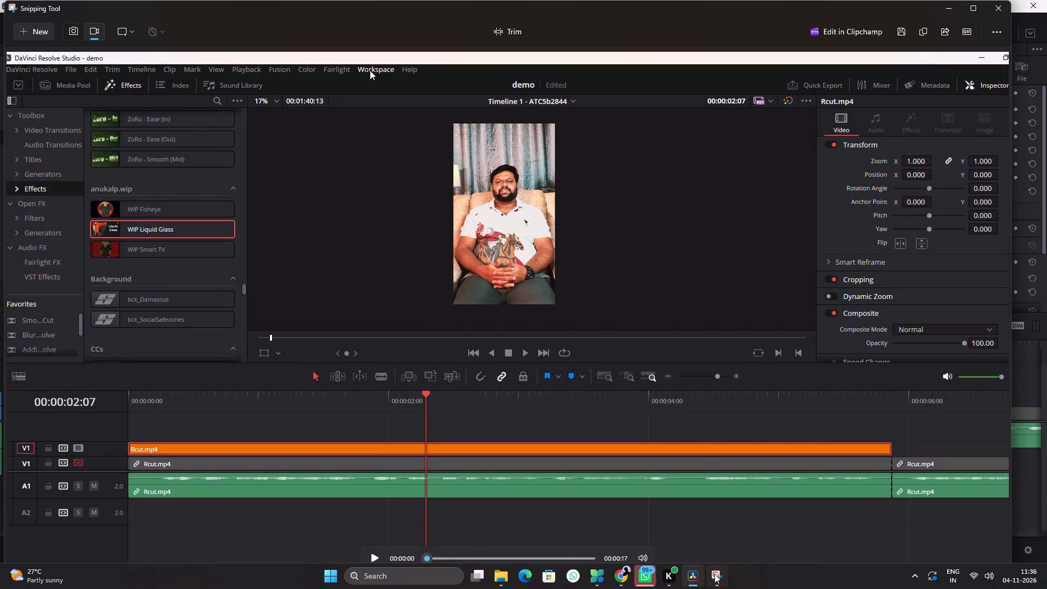
Play back the screen recording, skip ahead to the Object Mask window opening, and pause at about 10 seconds.
click(550, 205)
click(380, 555)
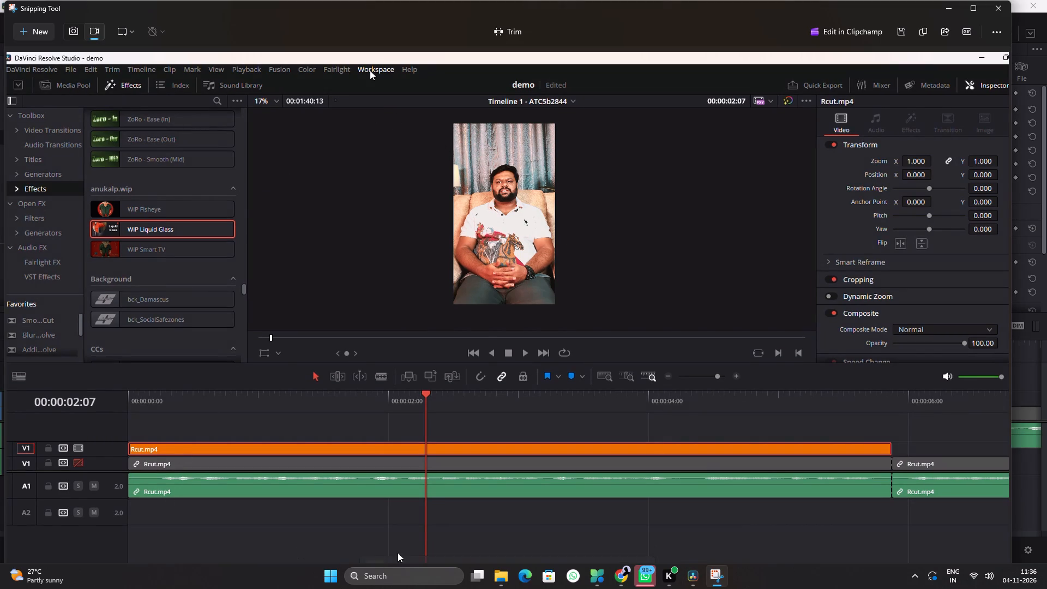
drag(441, 555, 483, 554)
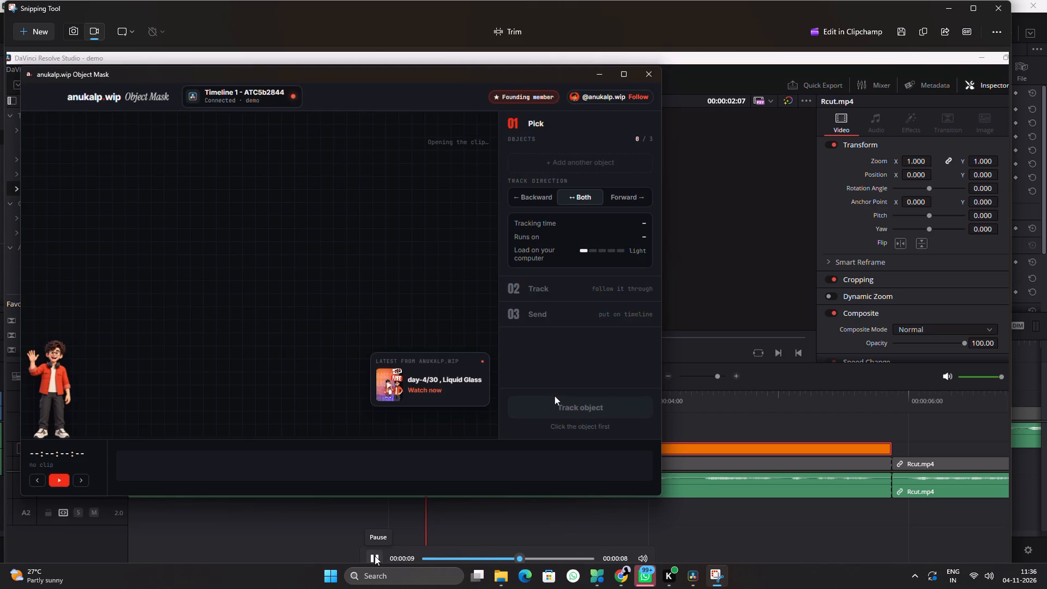
click(375, 556)
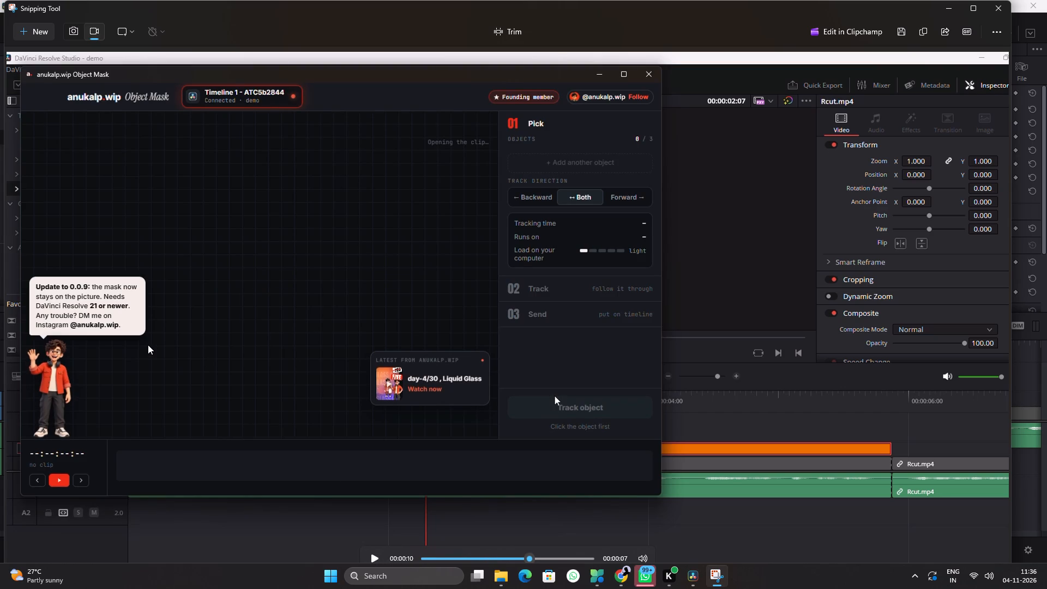
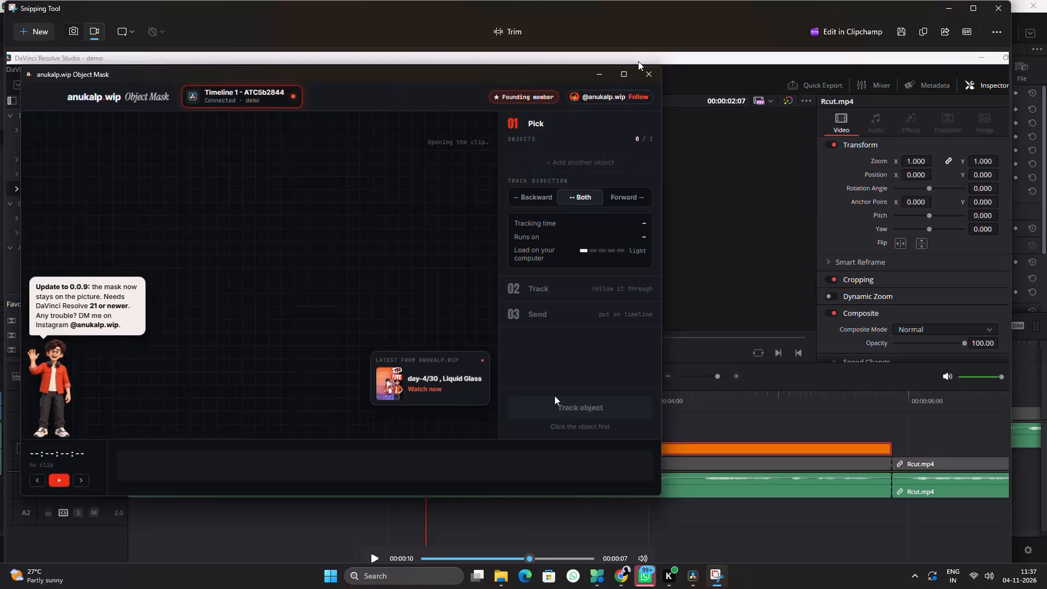
Close Snipping Tool with its open screen recording and return to the DaVinci Resolve editing workspace.
click(647, 78)
click(762, 225)
click(718, 576)
right_click(718, 576)
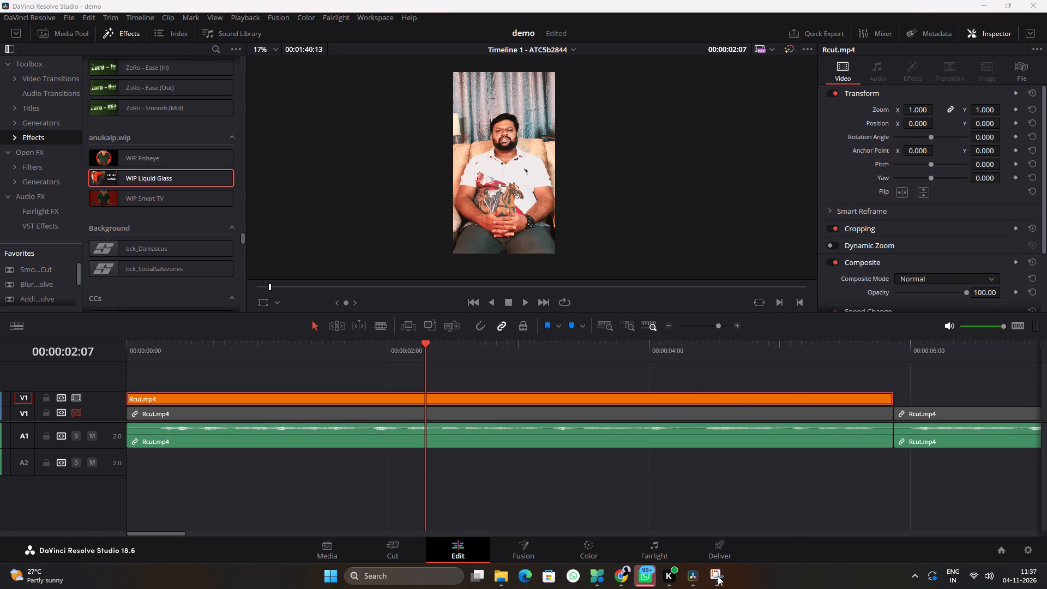
click(684, 528)
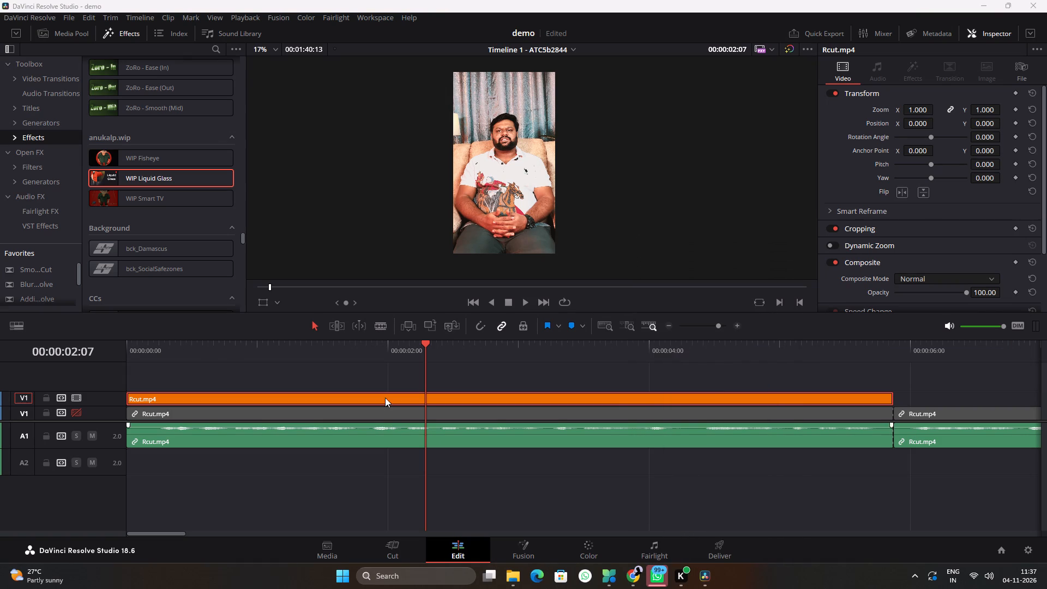
Play the timeline from its start and stop playback at about 00:00:01:11.
drag(196, 348, 113, 332)
key(space)
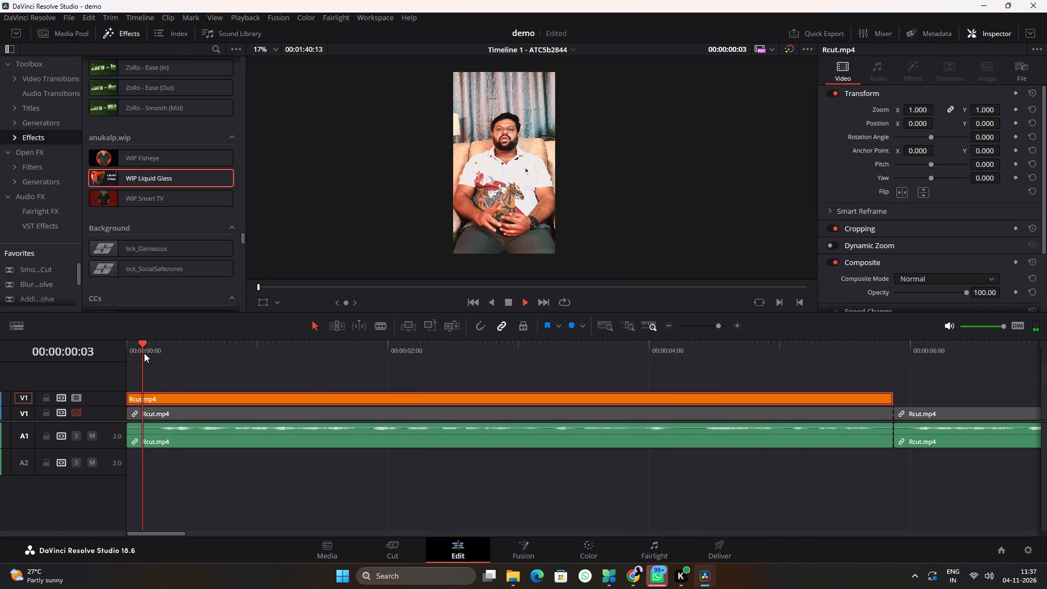
key(space)
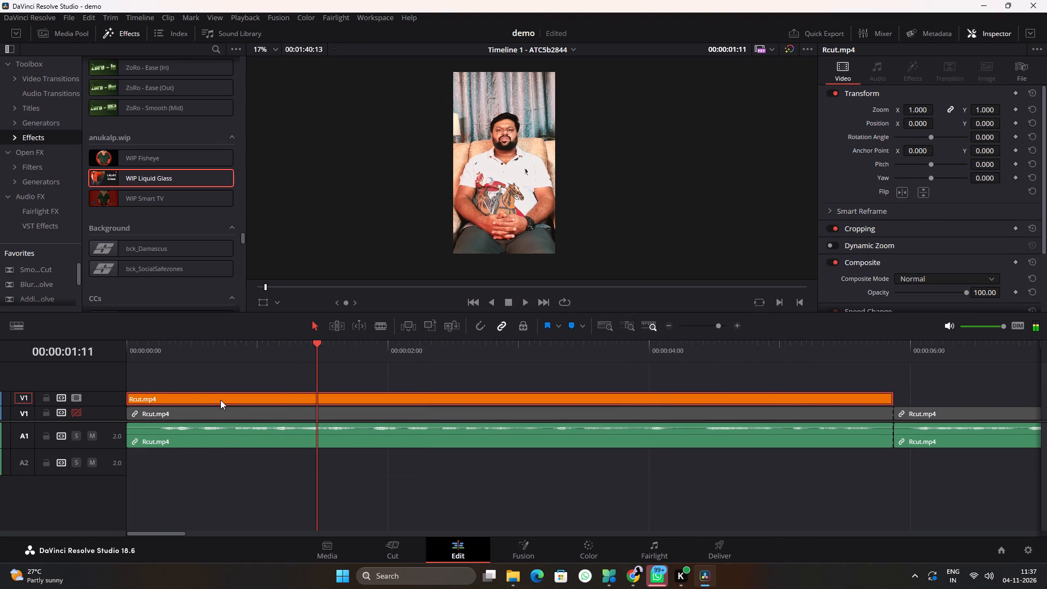